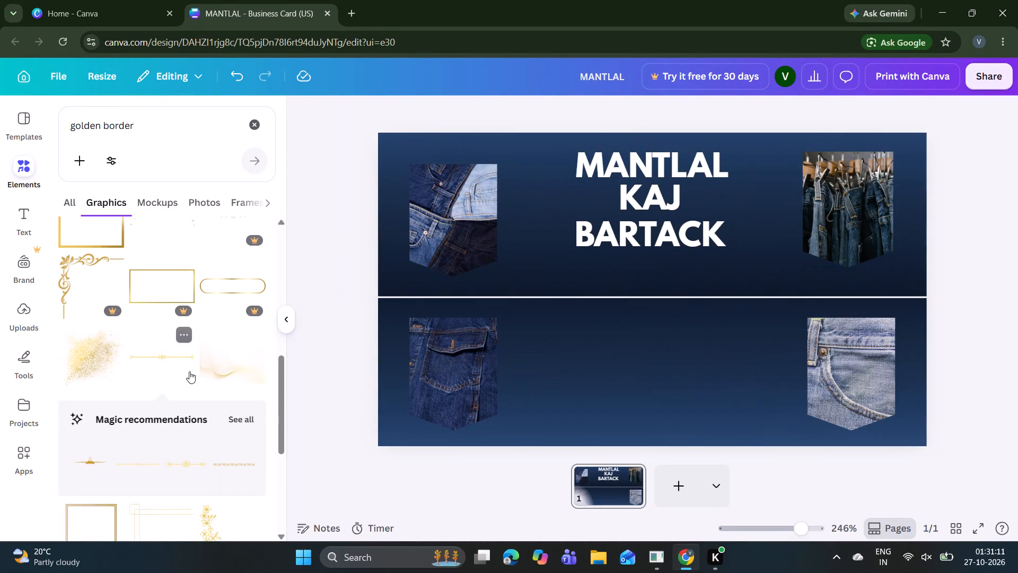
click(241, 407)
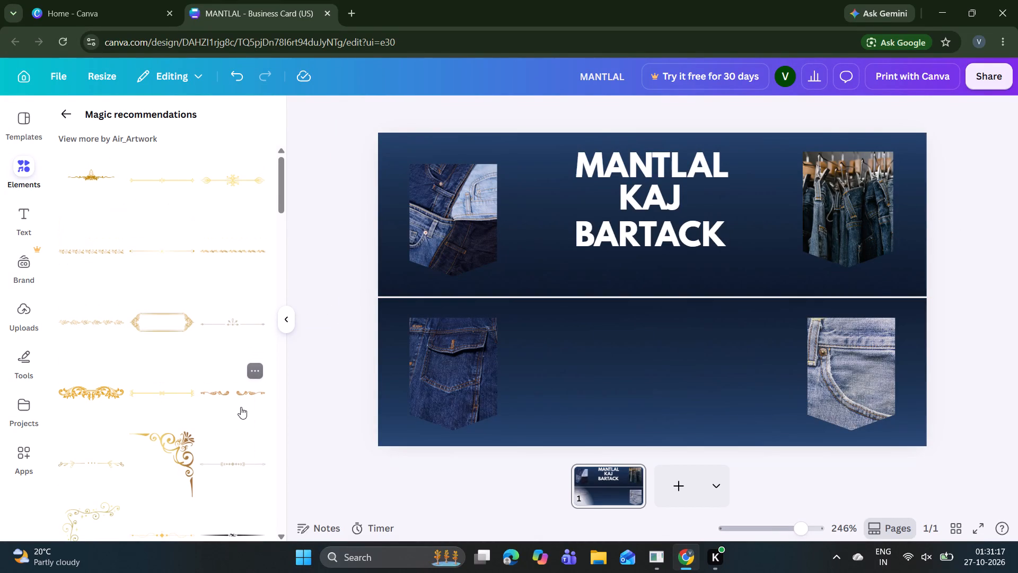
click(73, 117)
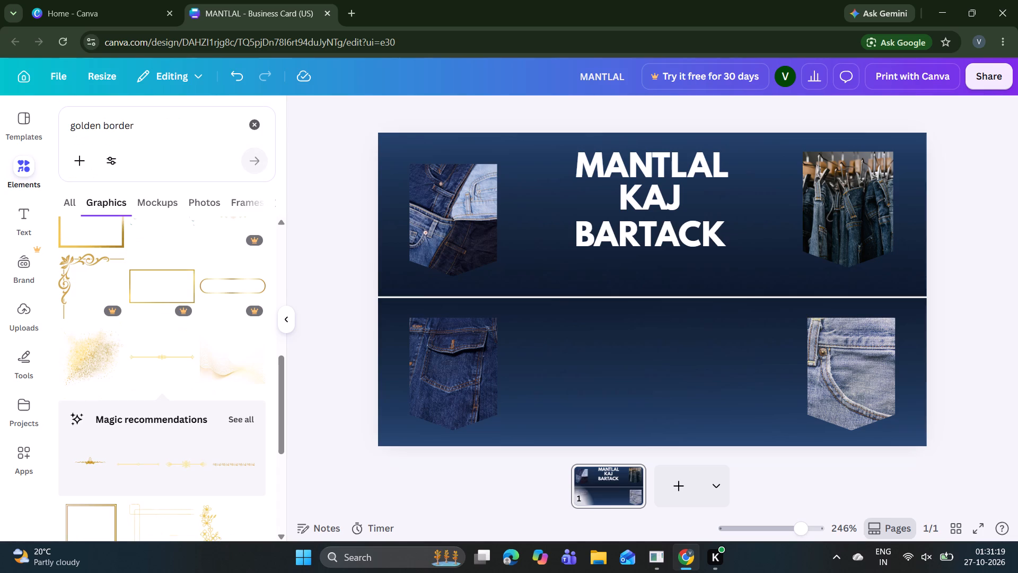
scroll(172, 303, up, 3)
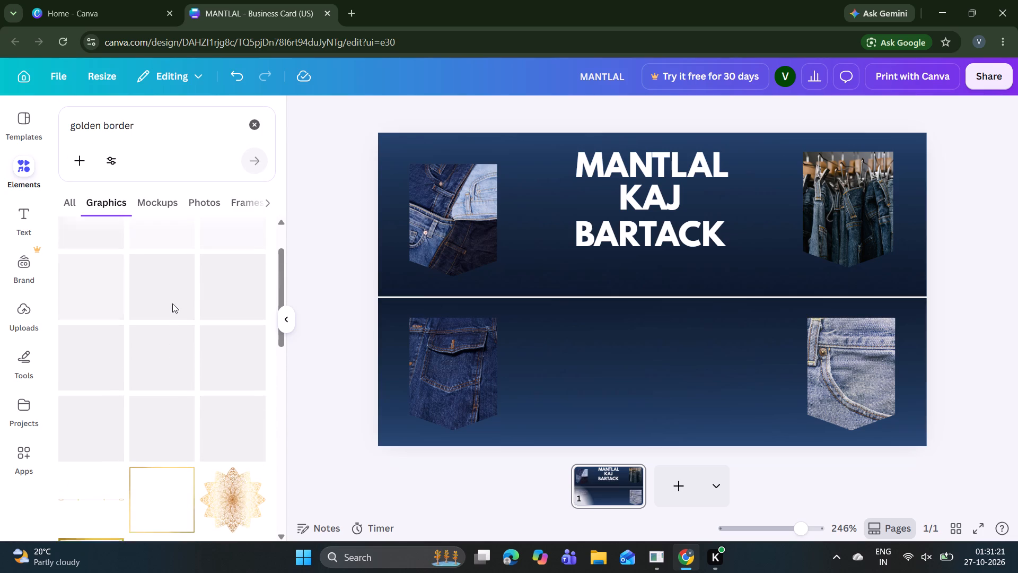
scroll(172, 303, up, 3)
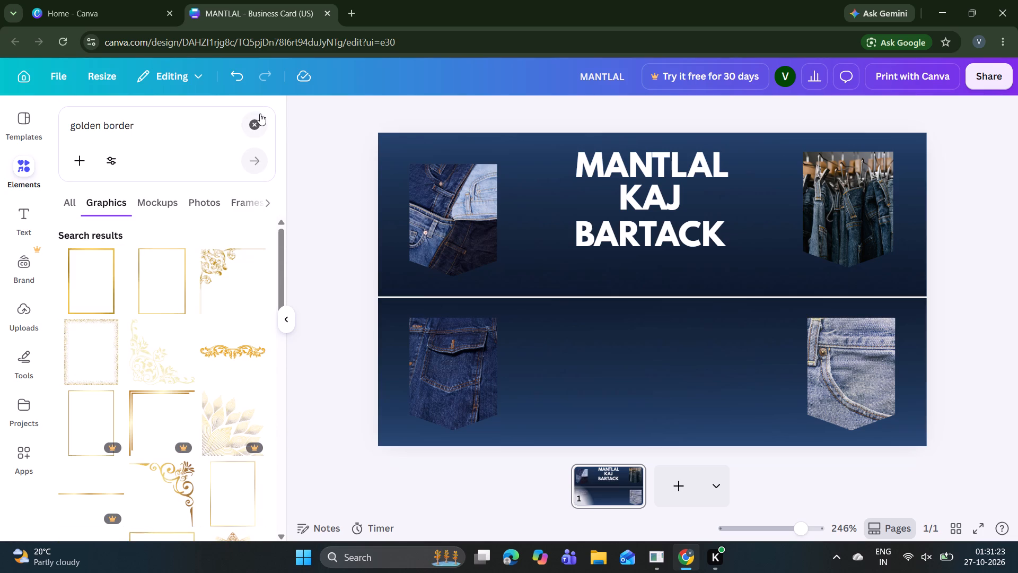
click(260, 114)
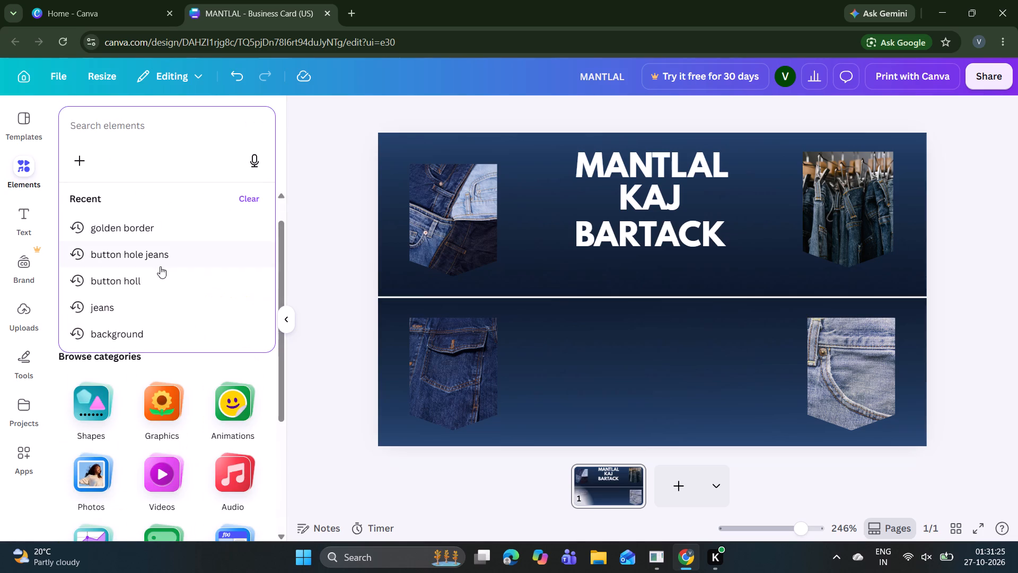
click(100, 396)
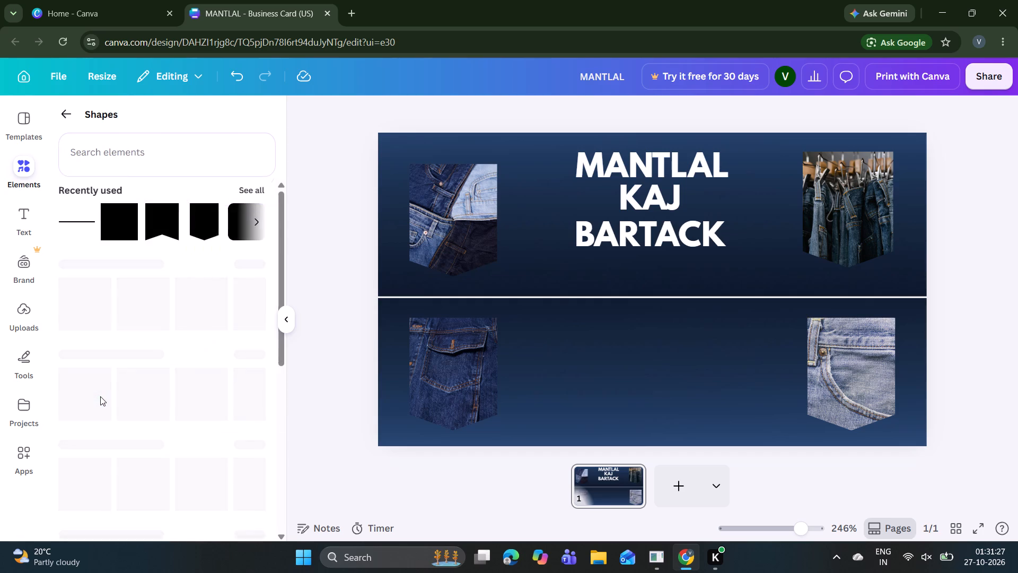
Duplicate the white horizontal divider line that separates the upper and lower halves of the card.
click(424, 300)
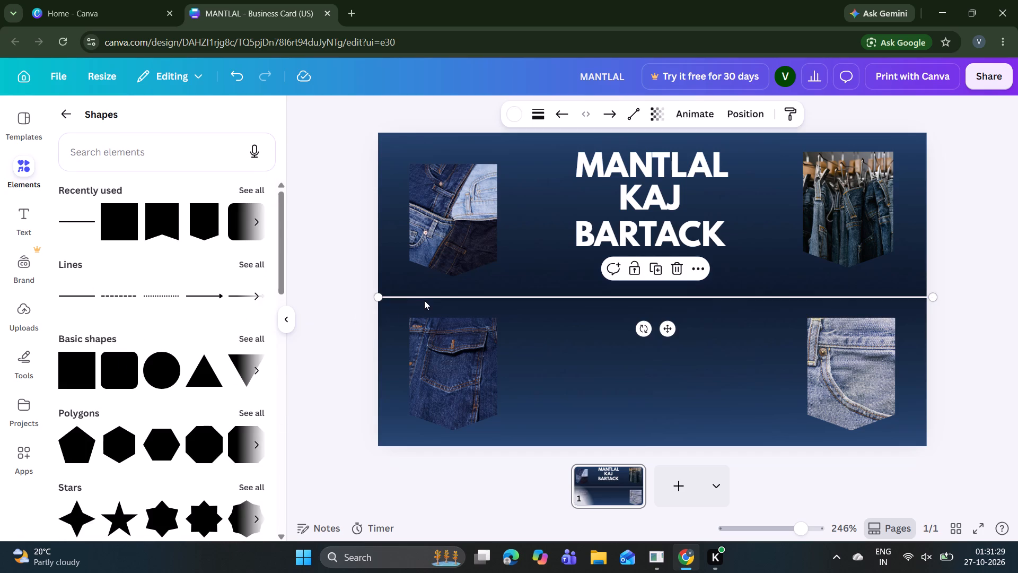
click(653, 268)
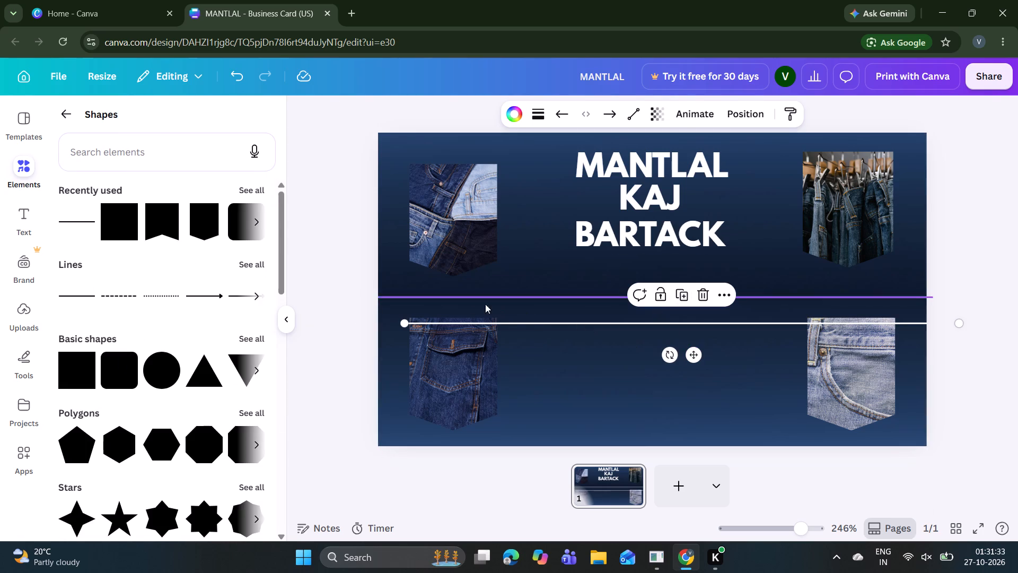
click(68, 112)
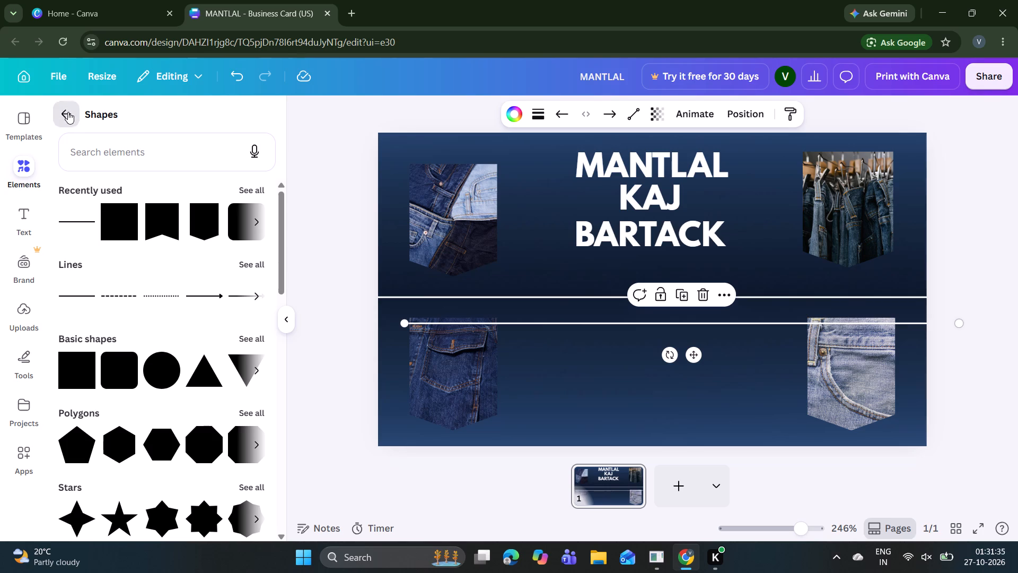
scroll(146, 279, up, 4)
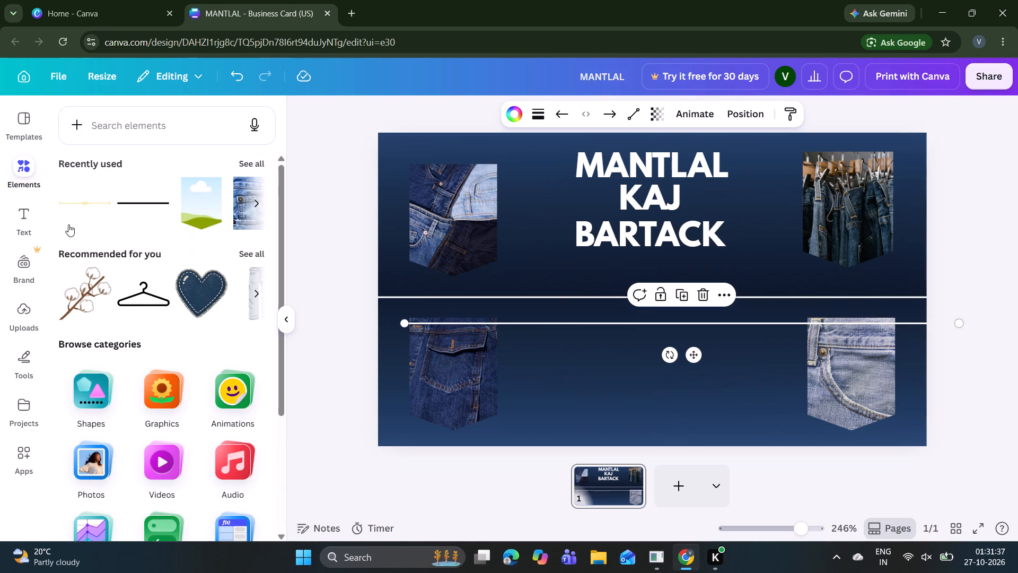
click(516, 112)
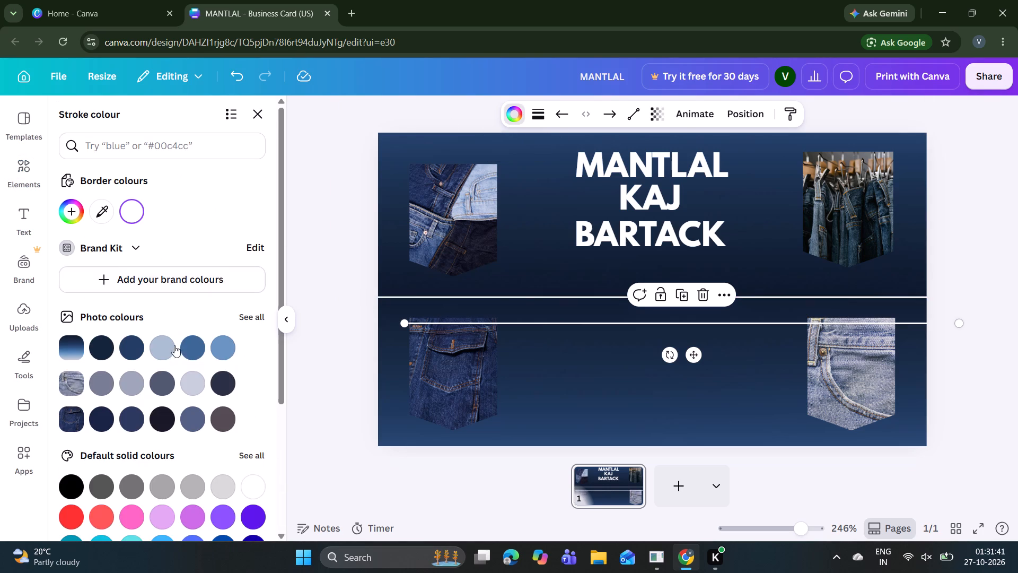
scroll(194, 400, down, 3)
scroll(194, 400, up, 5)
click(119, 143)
Insert the recently used gold Line Decoration graphic into the design beneath the MANTLAL KAJ BARTACK title.
click(27, 173)
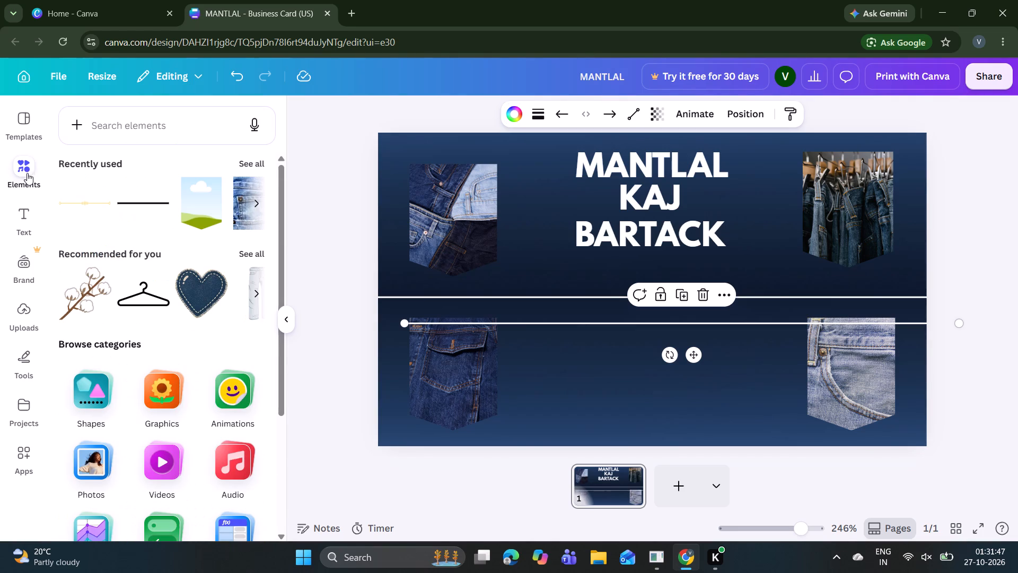
click(105, 190)
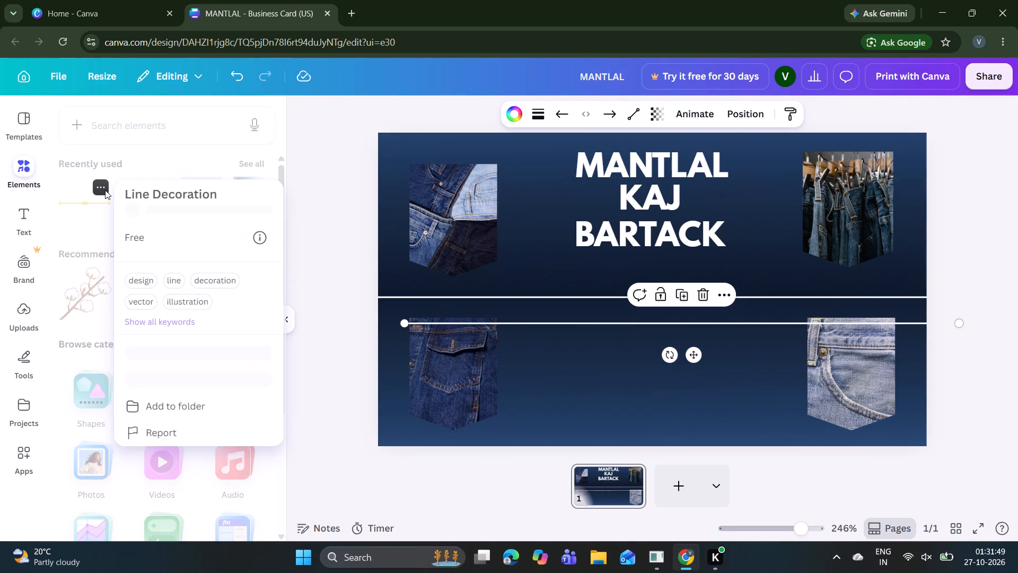
click(78, 204)
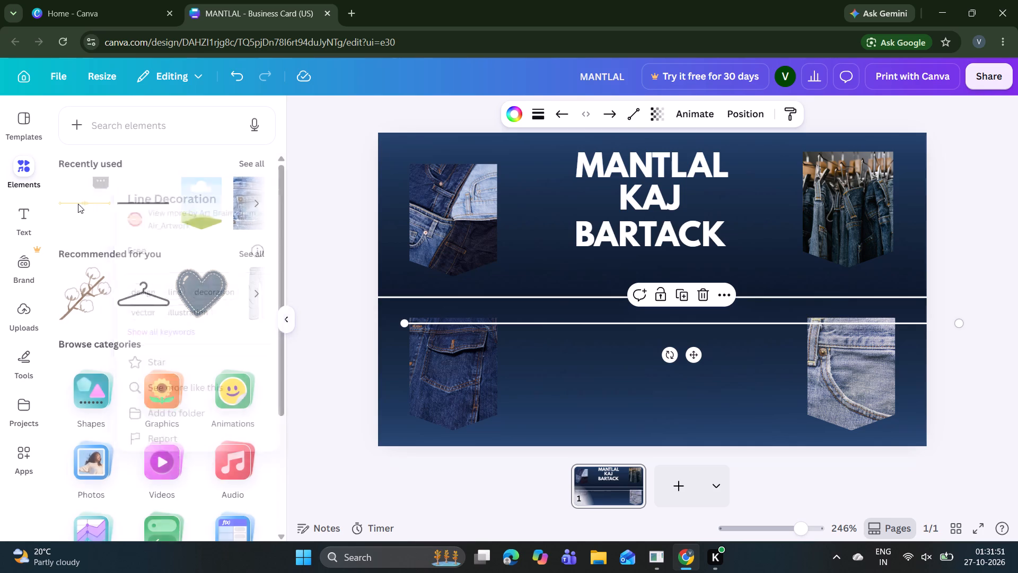
click(78, 204)
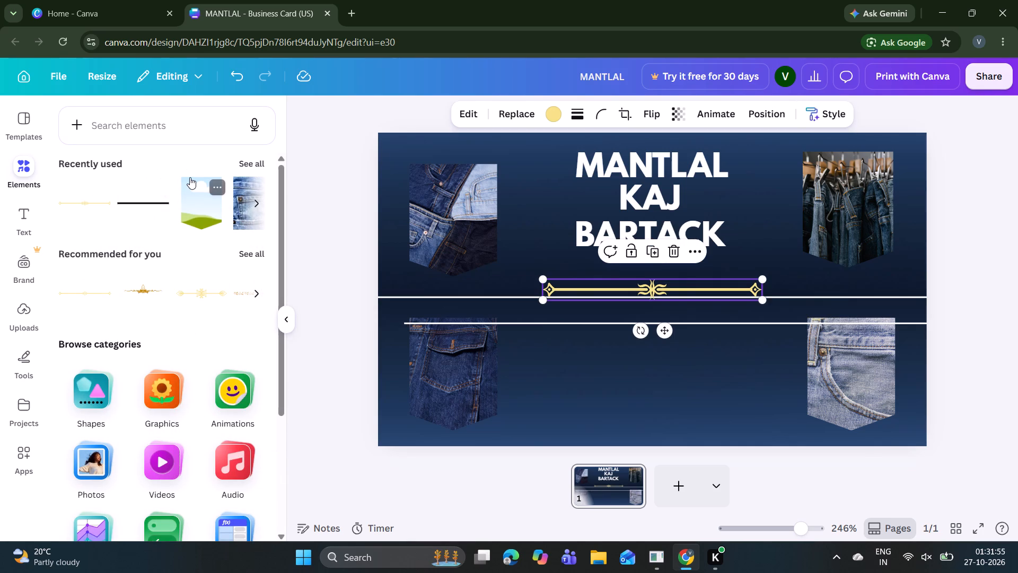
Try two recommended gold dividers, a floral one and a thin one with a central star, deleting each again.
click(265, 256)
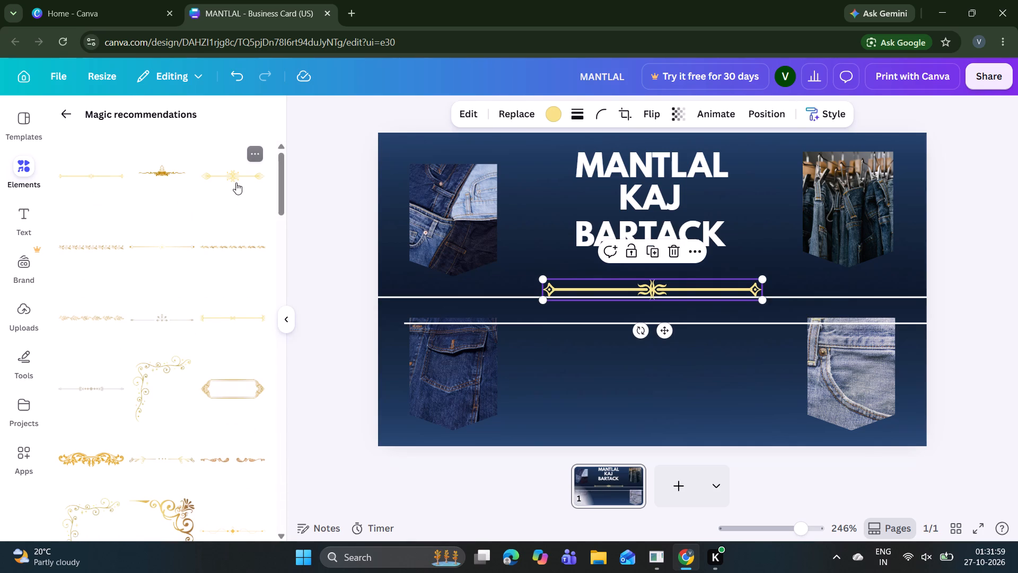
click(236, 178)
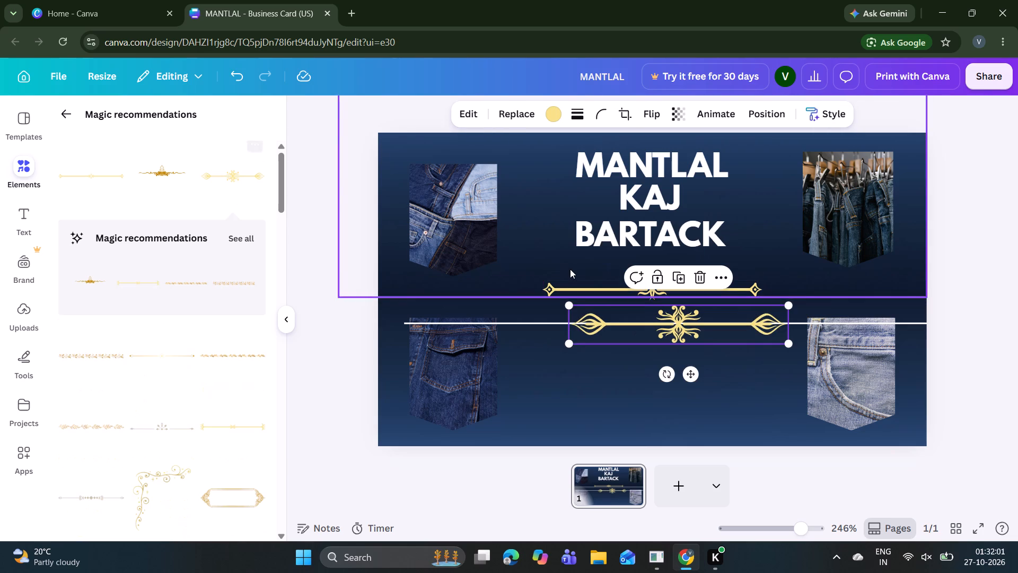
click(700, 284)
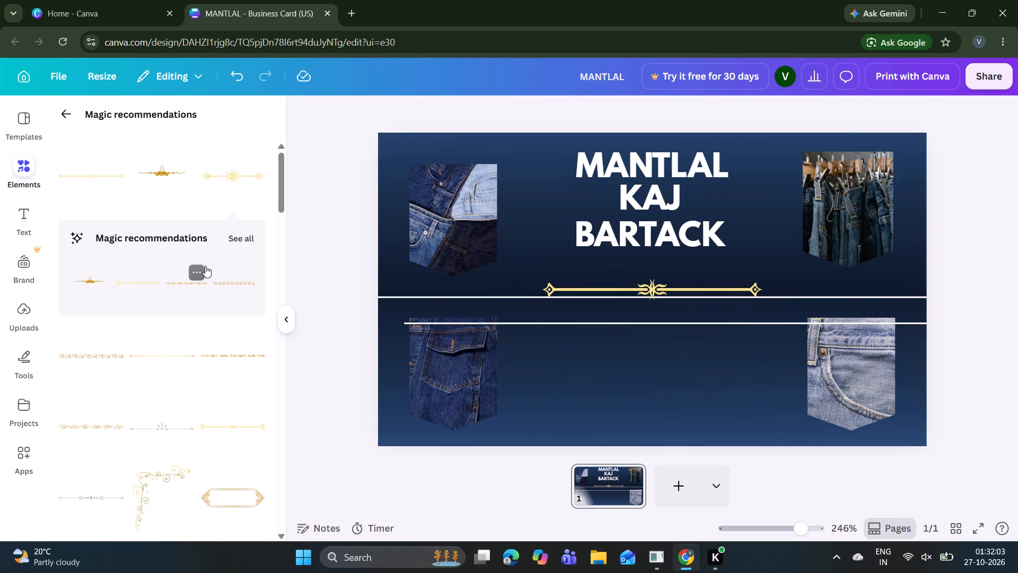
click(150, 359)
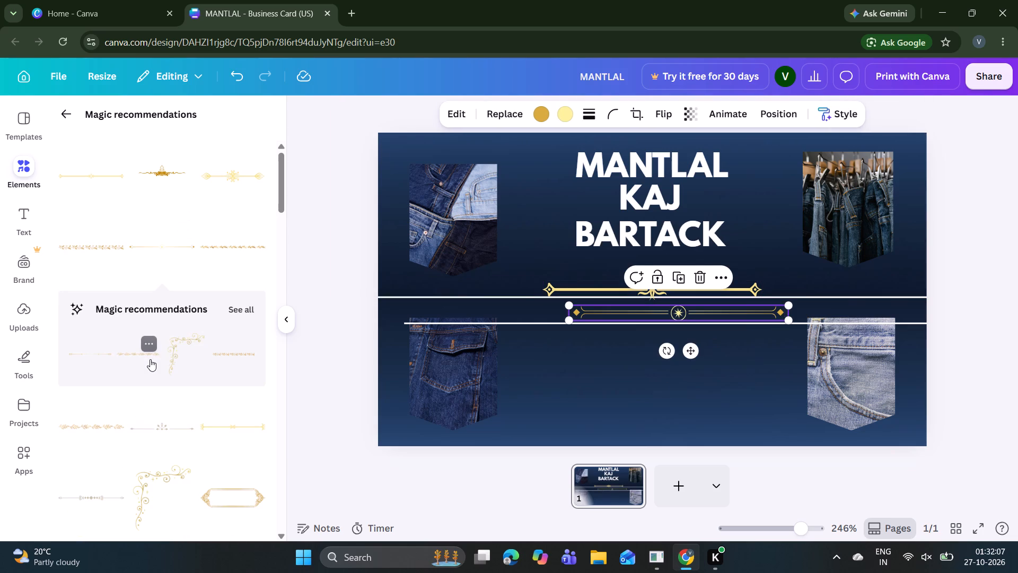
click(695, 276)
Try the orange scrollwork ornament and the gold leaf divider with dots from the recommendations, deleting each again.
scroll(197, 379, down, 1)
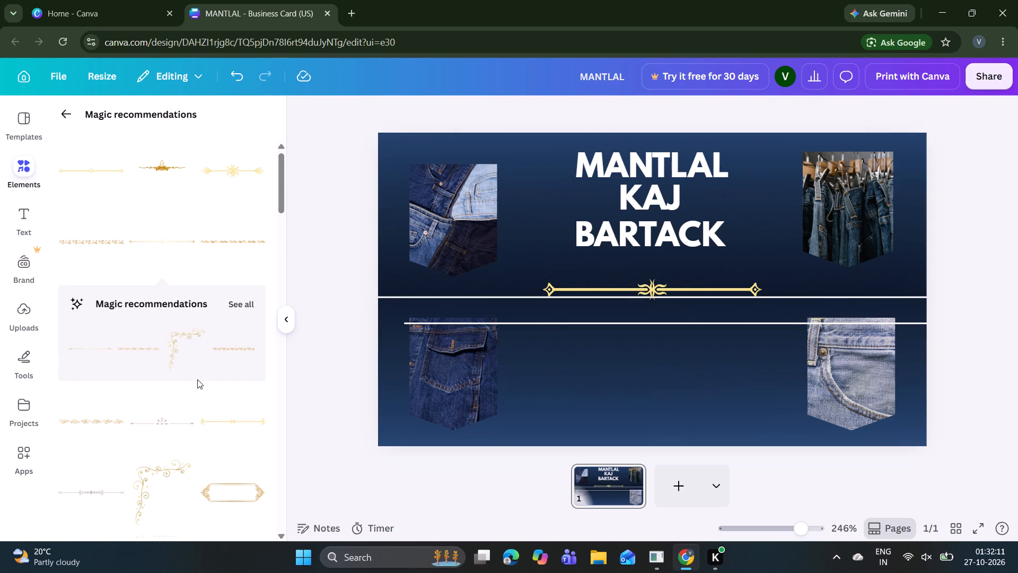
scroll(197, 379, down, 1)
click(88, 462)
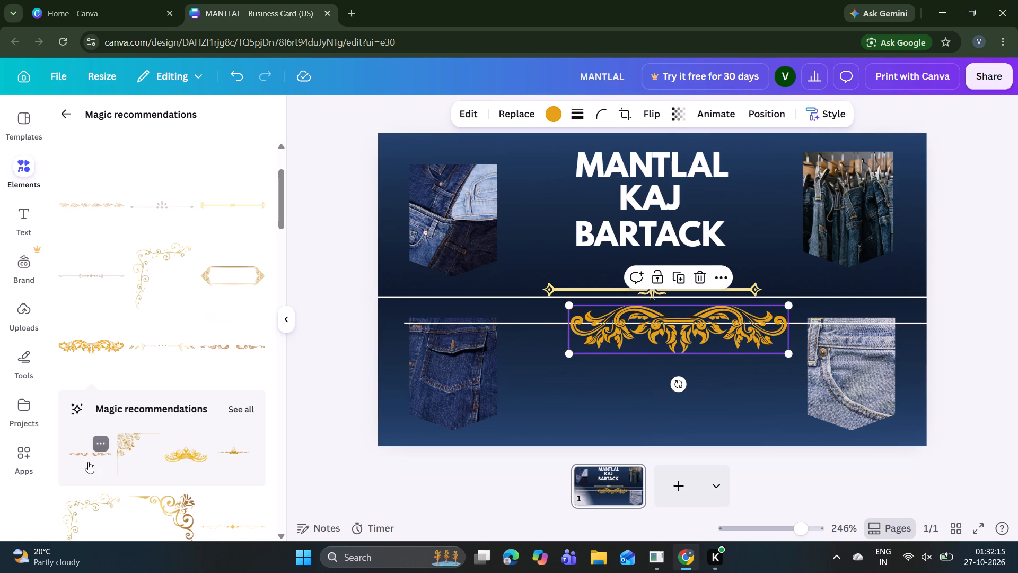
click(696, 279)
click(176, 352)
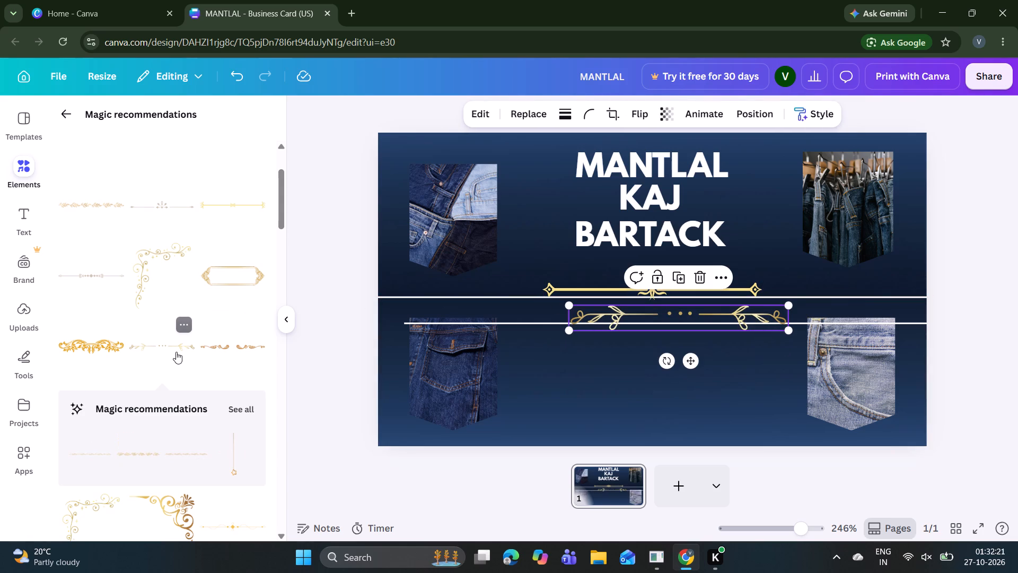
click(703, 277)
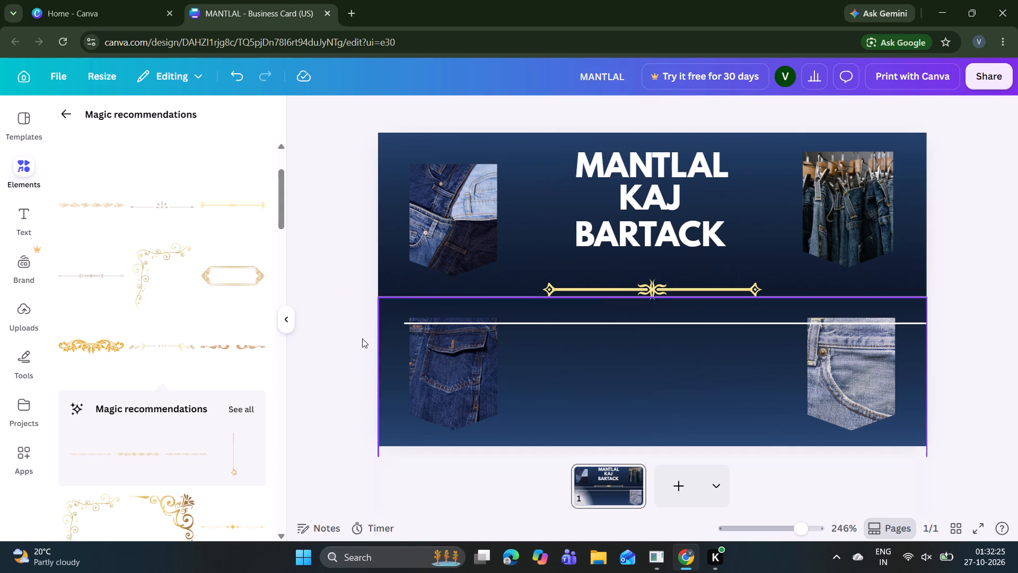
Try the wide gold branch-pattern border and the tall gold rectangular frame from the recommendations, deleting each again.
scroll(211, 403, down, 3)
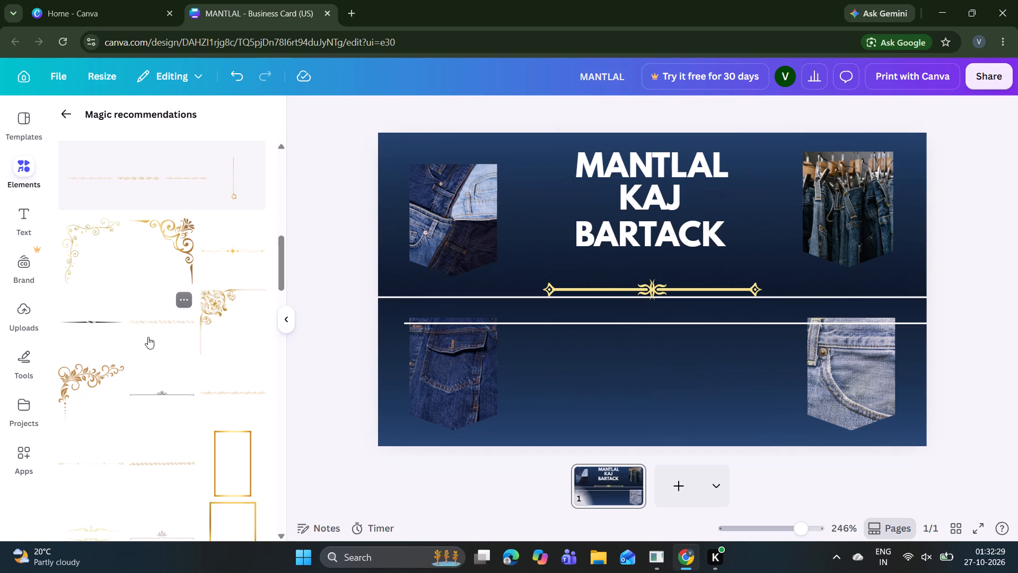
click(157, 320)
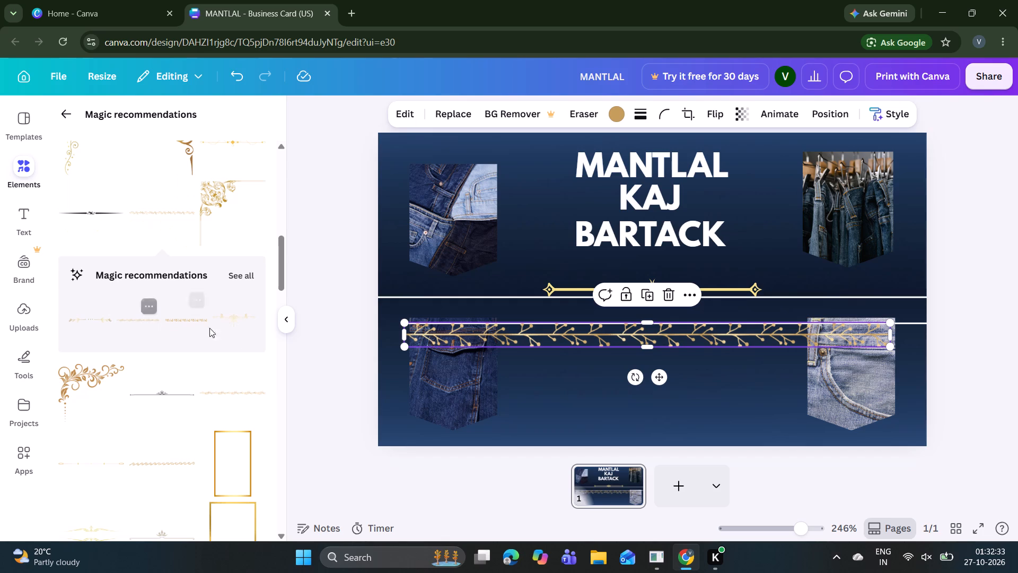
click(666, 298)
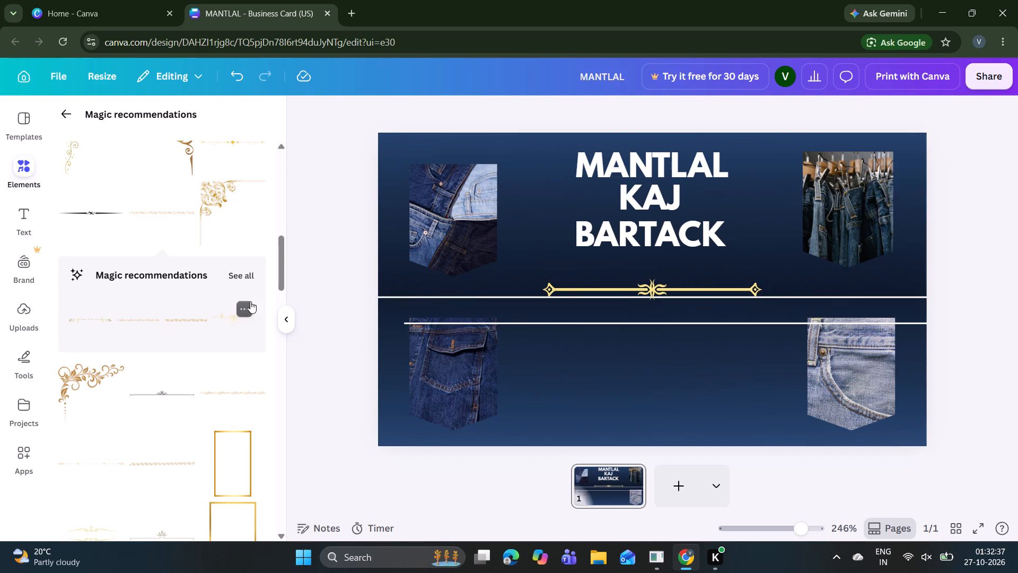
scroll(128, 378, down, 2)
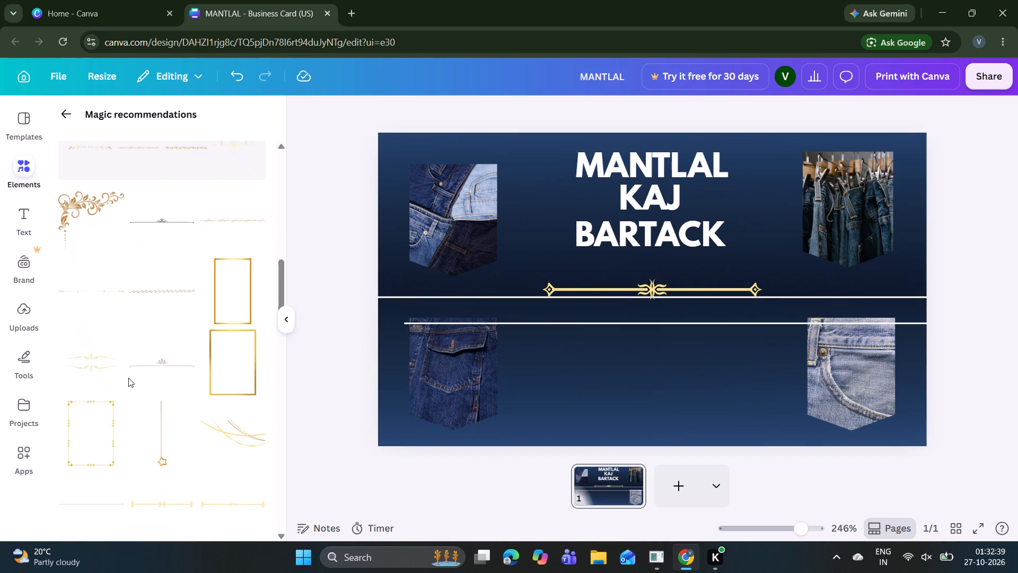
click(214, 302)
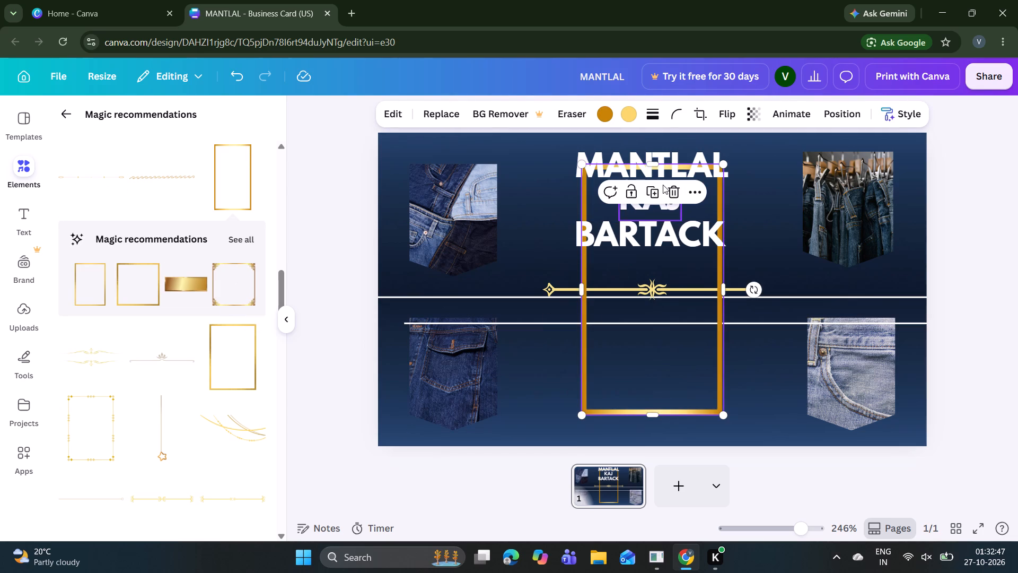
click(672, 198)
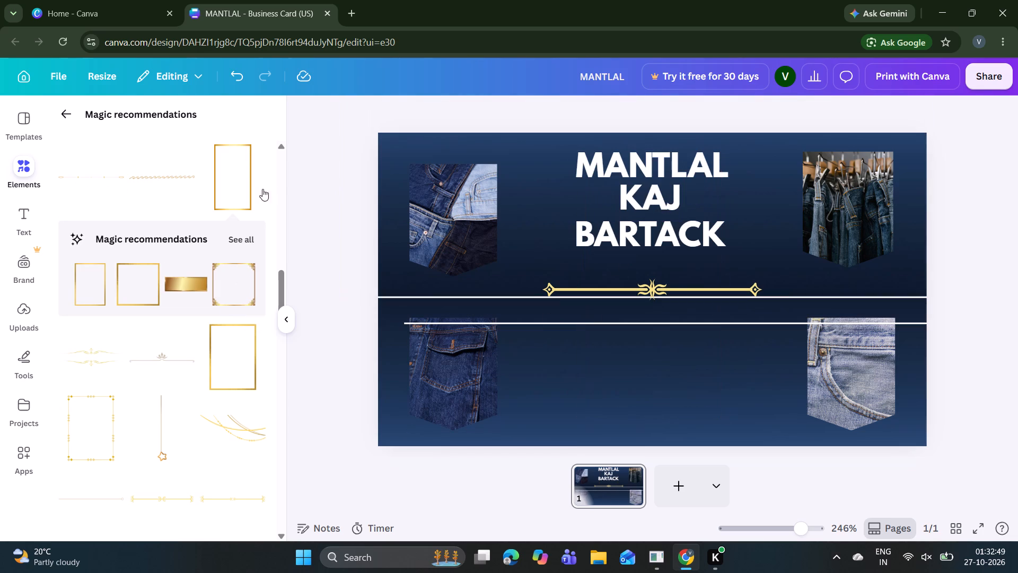
Insert the gold gradient rectangle graphic and shrink it to less than half its width, beside the title.
click(176, 296)
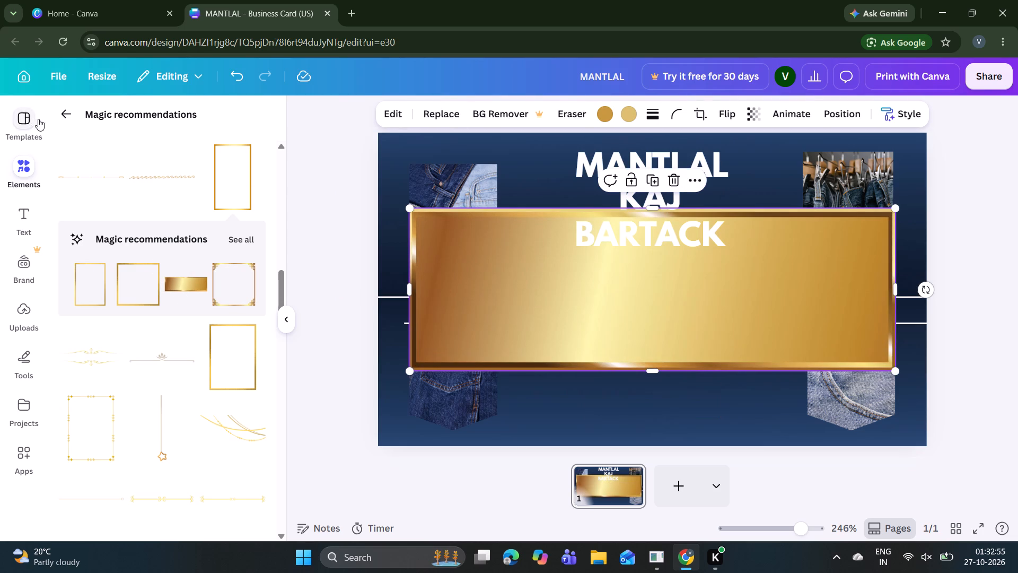
click(65, 113)
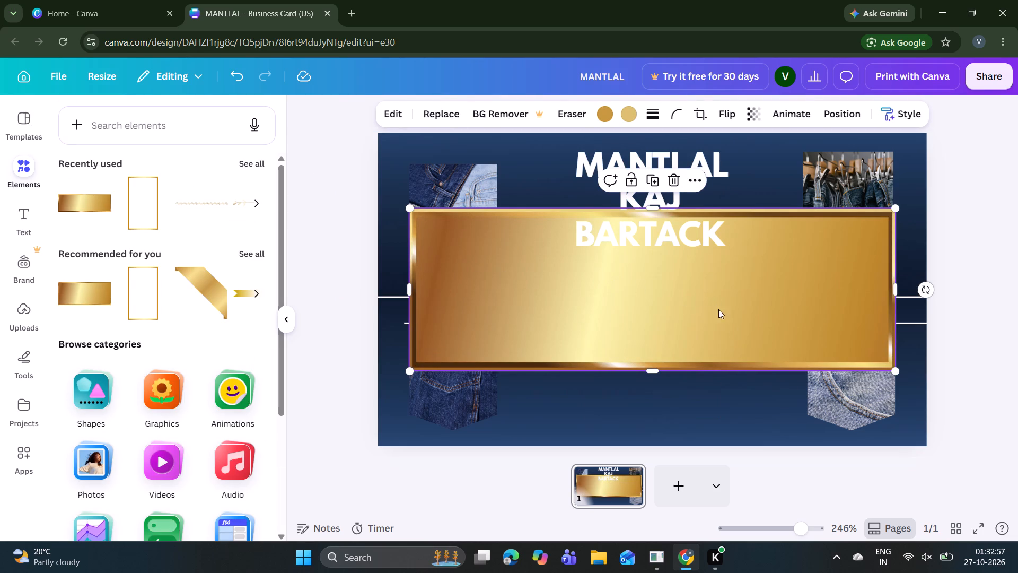
drag(899, 373, 631, 230)
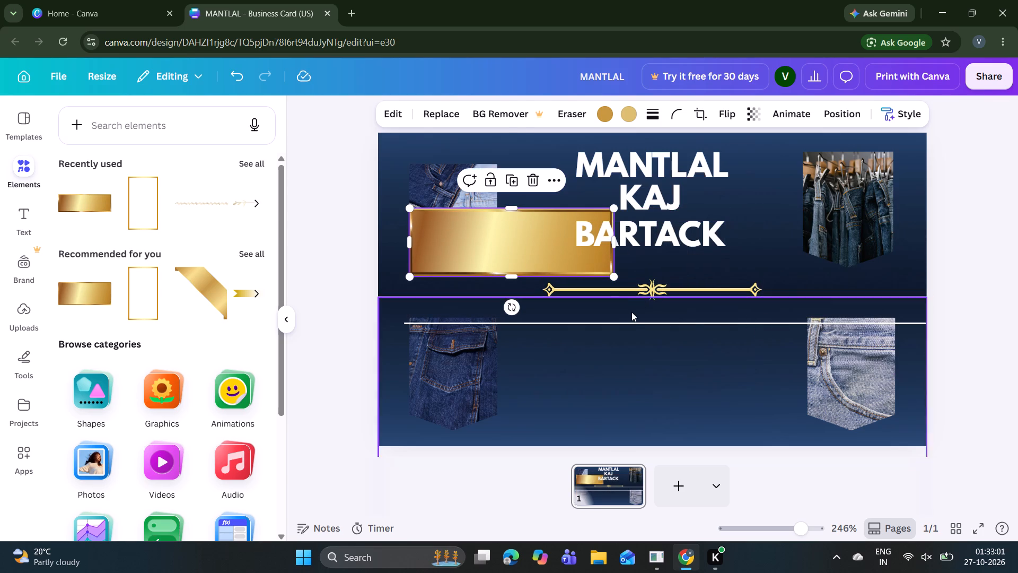
Recolour the duplicated divider line in the lower half with the pale gold already used in the design.
click(631, 317)
click(516, 115)
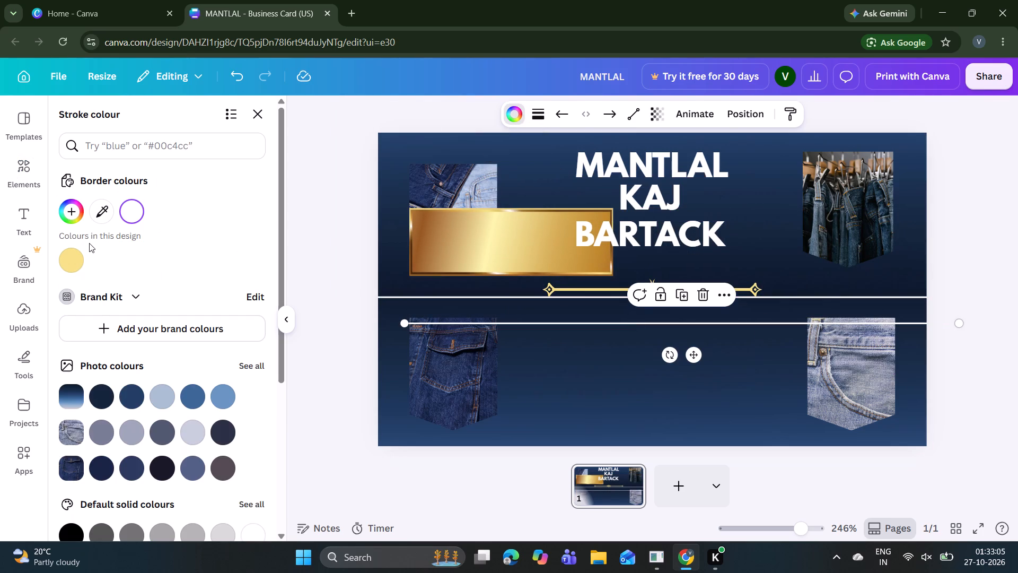
click(84, 251)
click(82, 257)
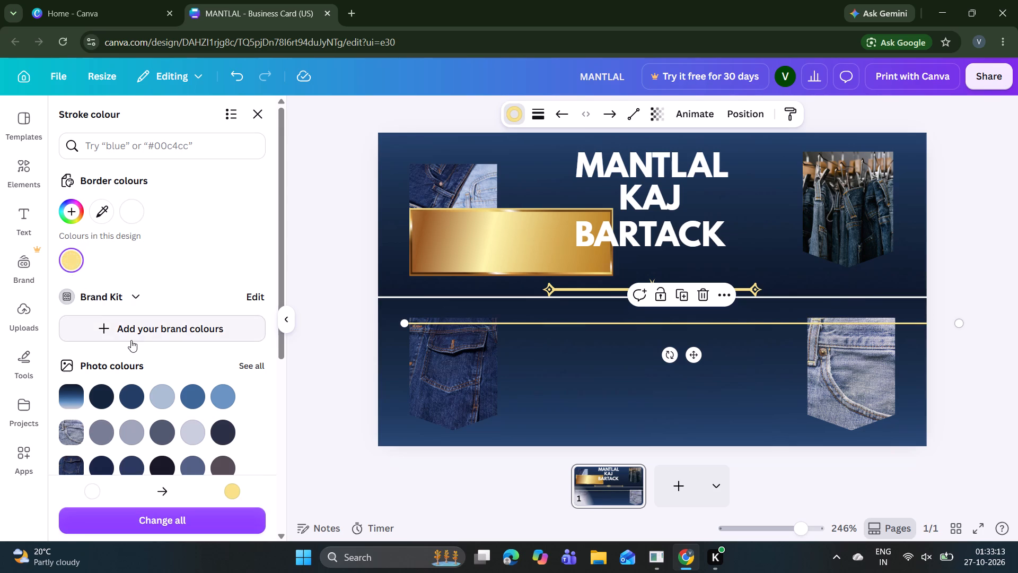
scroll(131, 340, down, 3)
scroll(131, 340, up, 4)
Delete the gold gradient rectangle beside the title and the ornamental gold divider beneath it.
click(468, 230)
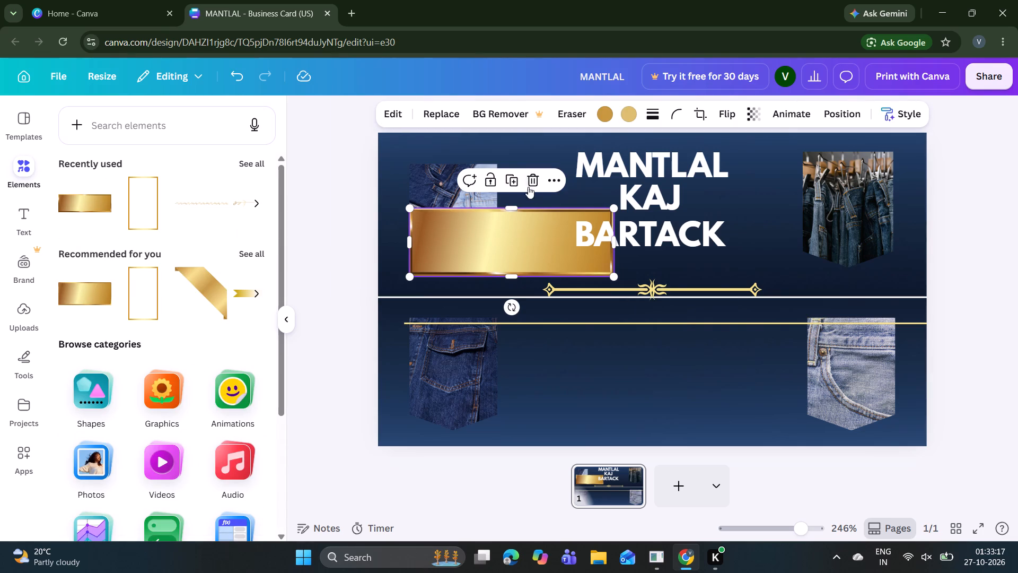
click(532, 193)
click(533, 238)
click(532, 183)
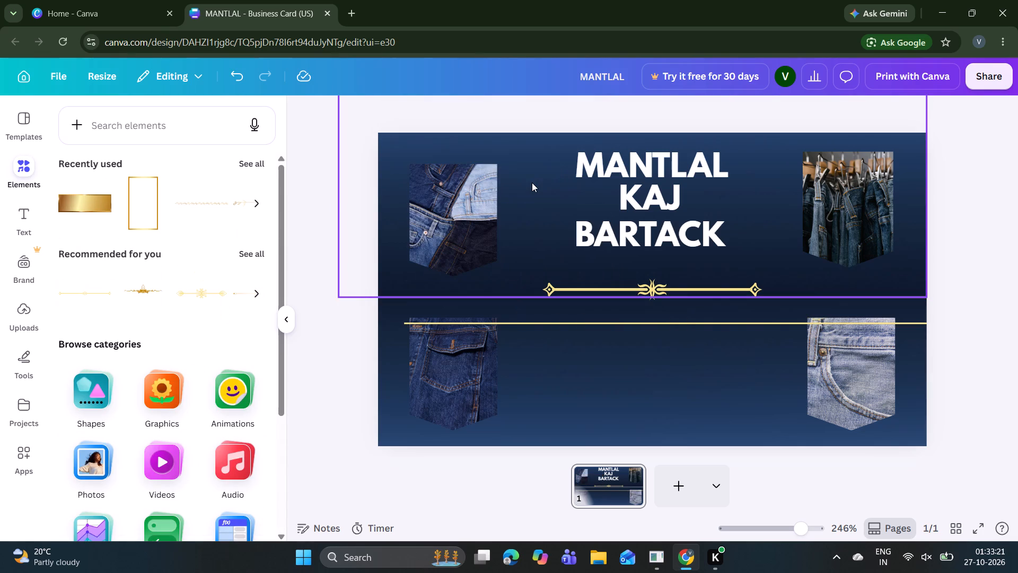
click(639, 284)
click(669, 257)
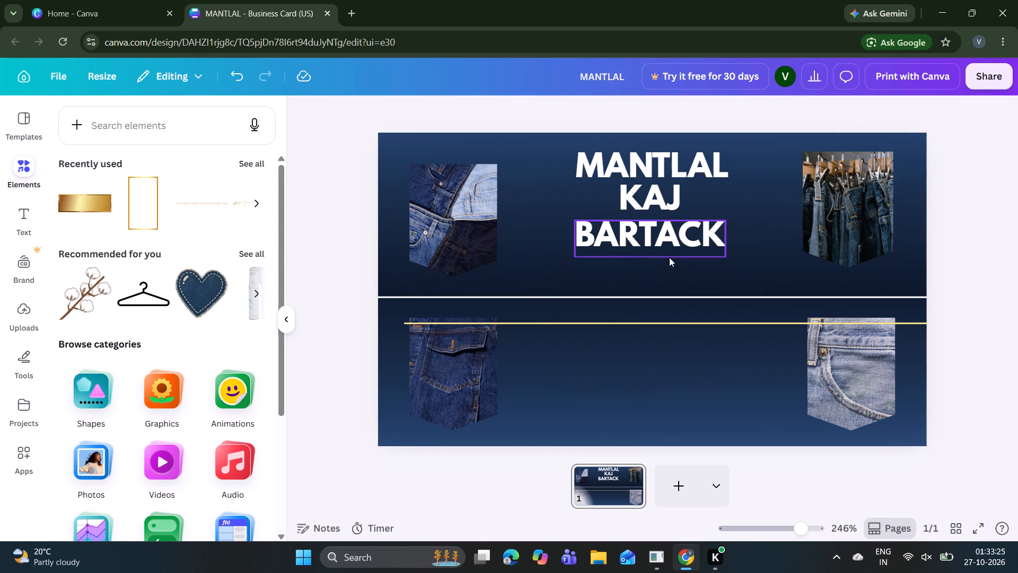
Recolour the full-width white divider line between the card's two halves to solid yellow #FFD10A.
click(639, 296)
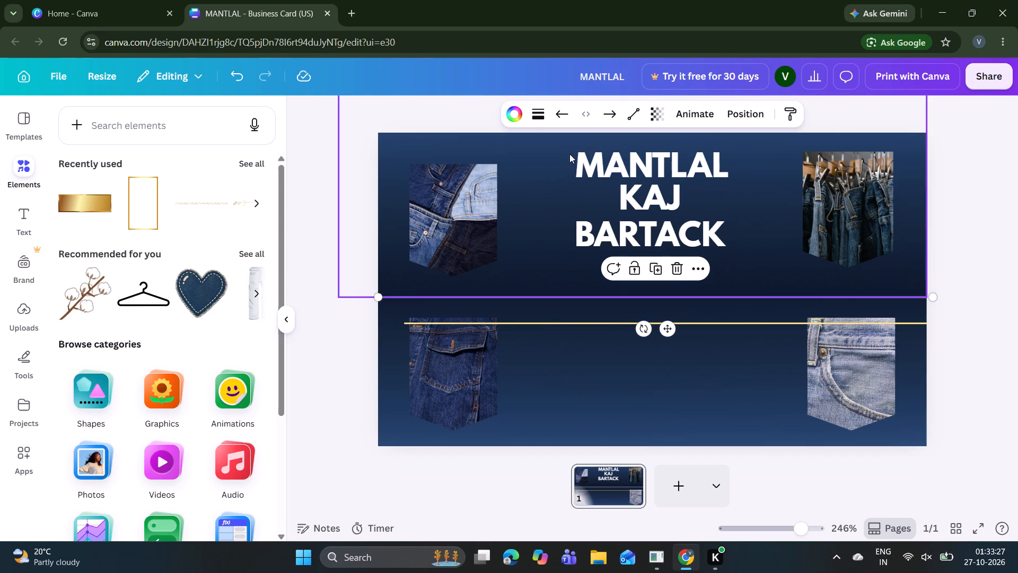
click(507, 109)
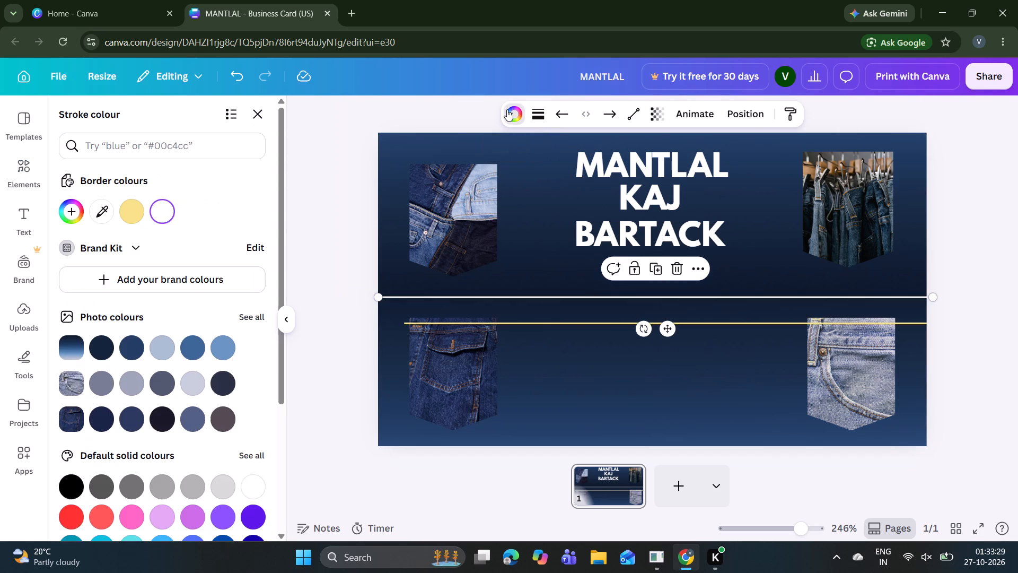
click(134, 215)
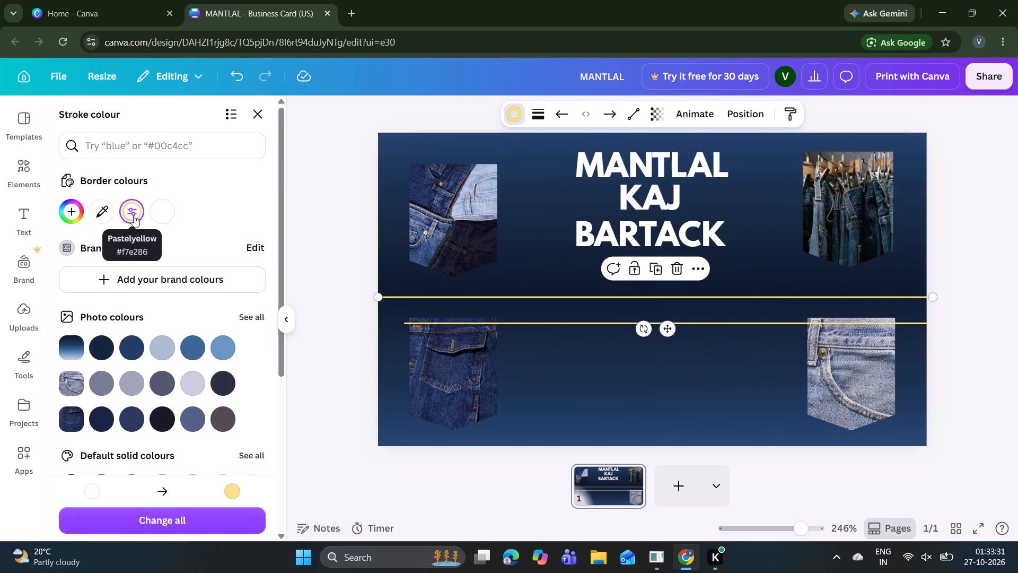
click(134, 215)
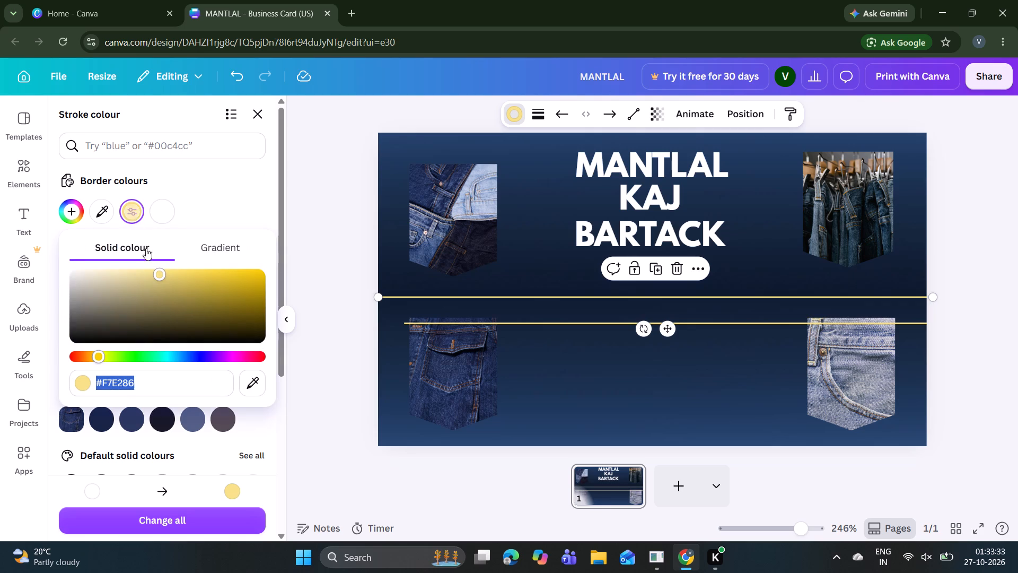
drag(159, 276, 168, 263)
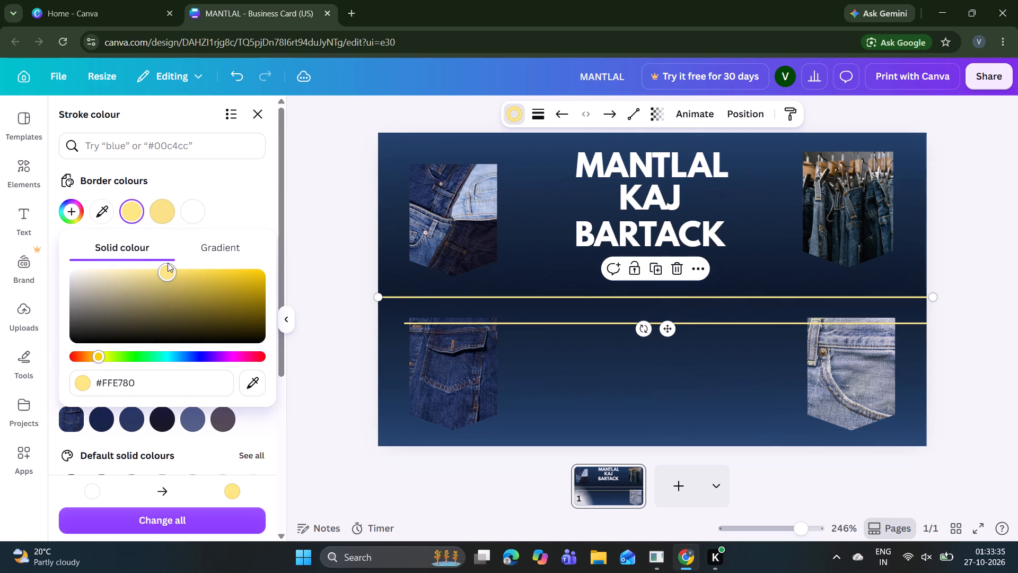
drag(168, 263, 134, 255)
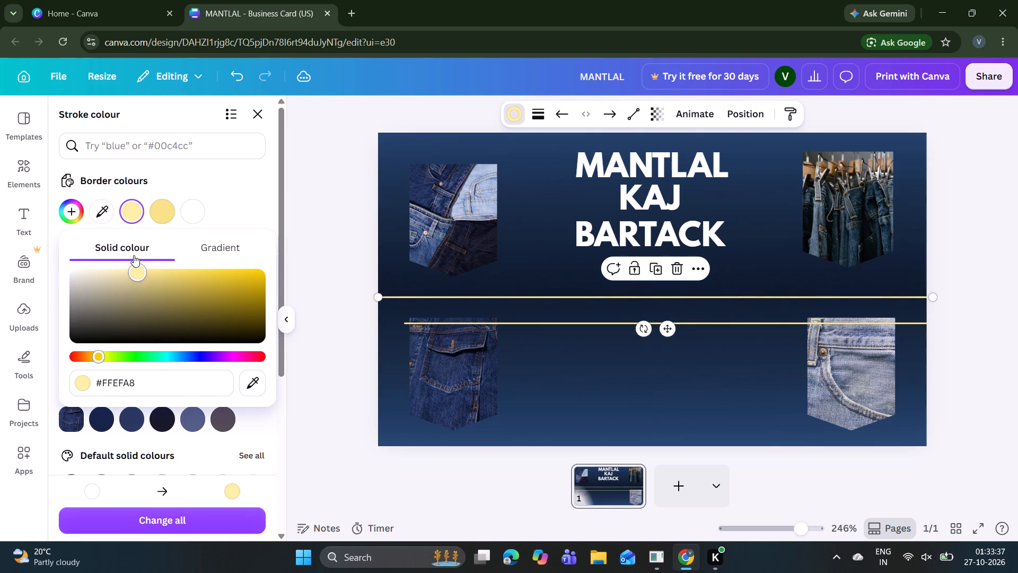
drag(134, 255, 255, 254)
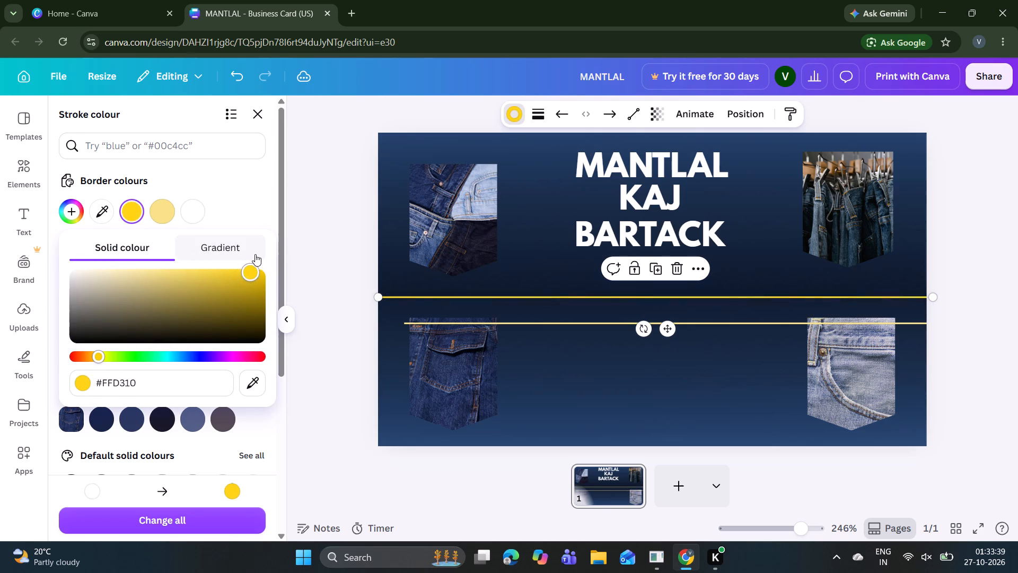
drag(255, 254, 253, 297)
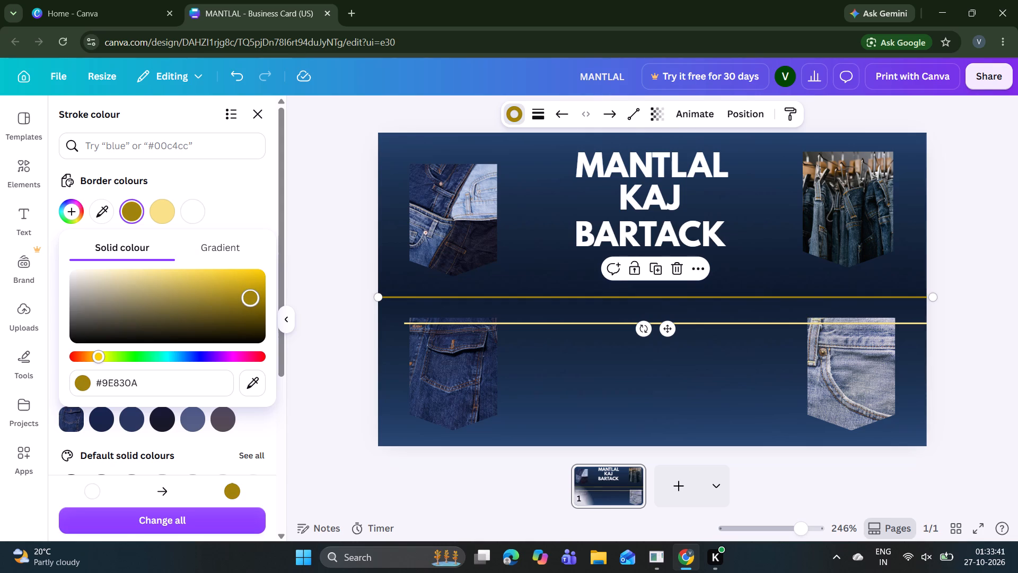
drag(253, 297, 258, 197)
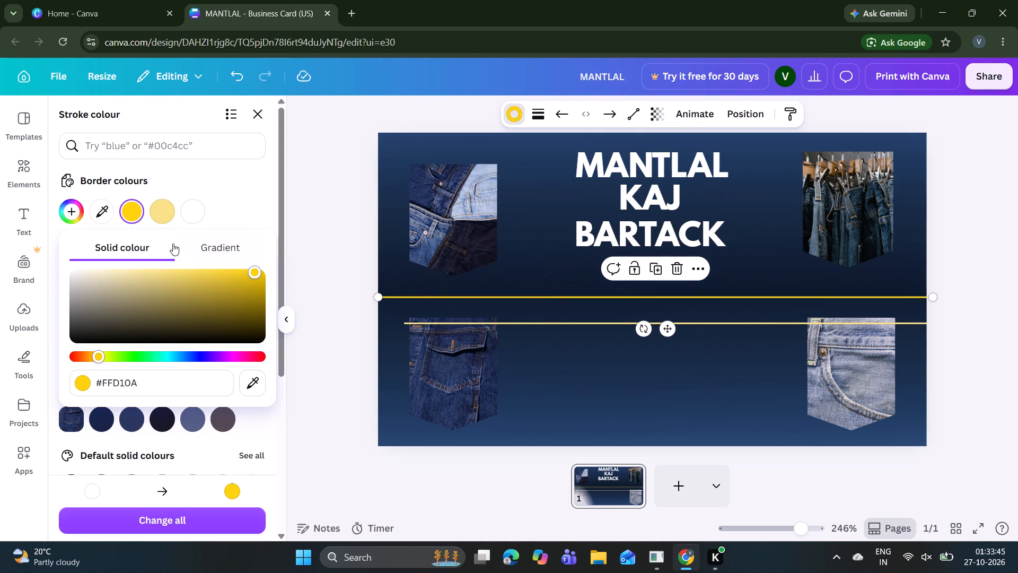
Change the middle divider line's colour to a gradient from its current yellow to light yellow #FFF06B.
click(193, 248)
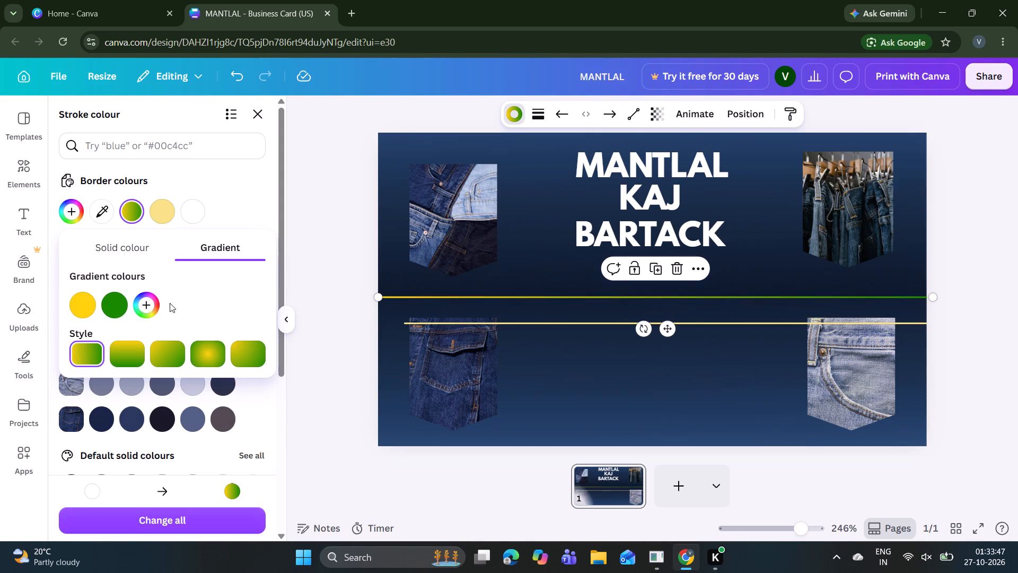
click(117, 308)
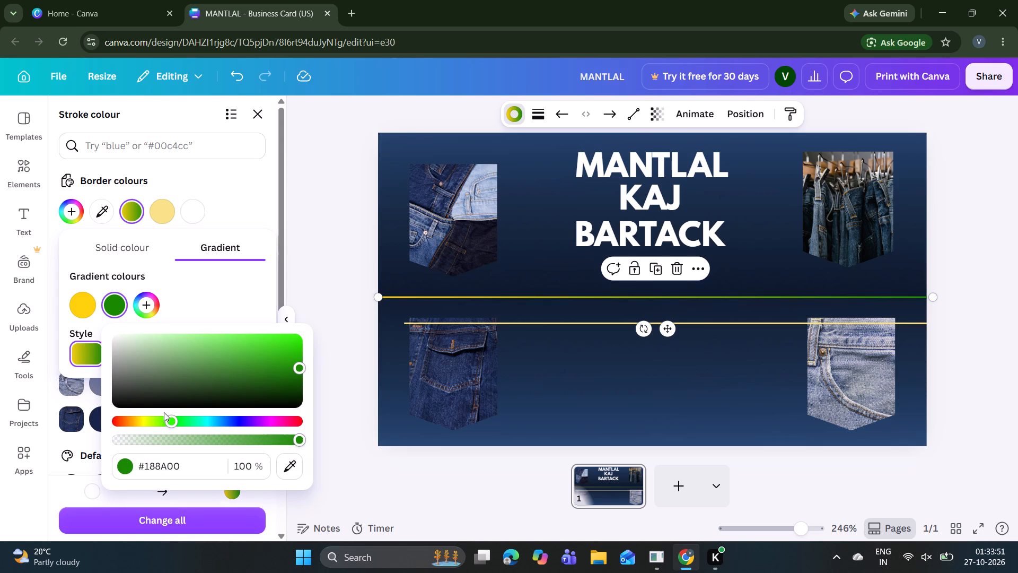
drag(173, 418, 150, 420)
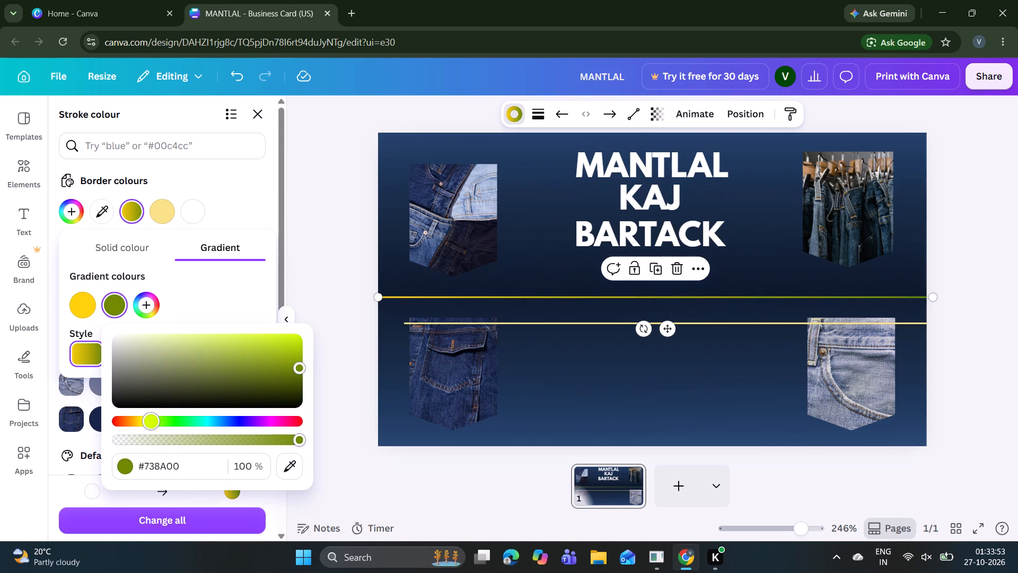
drag(150, 420, 139, 418)
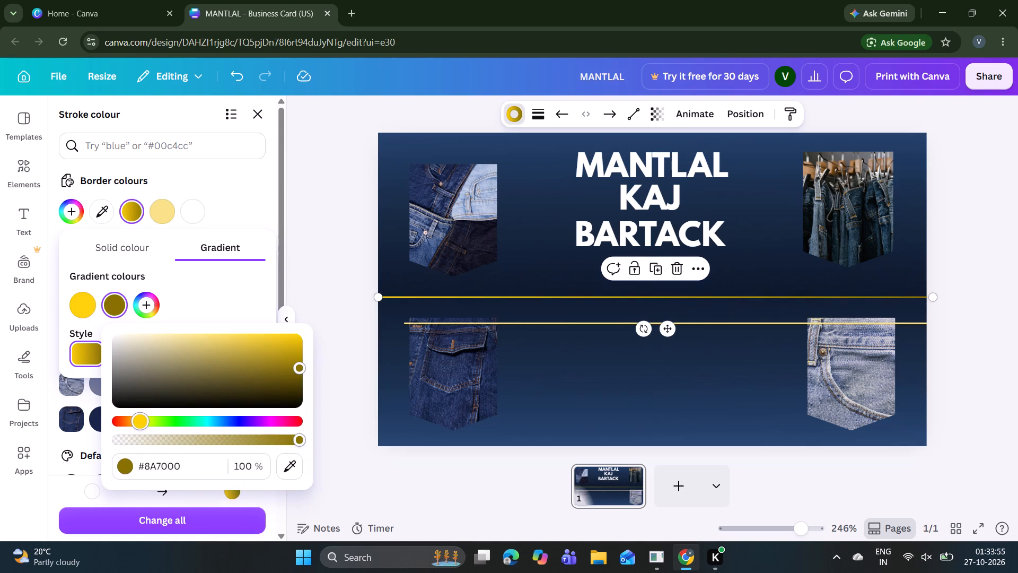
drag(139, 418, 139, 416)
drag(297, 365, 285, 349)
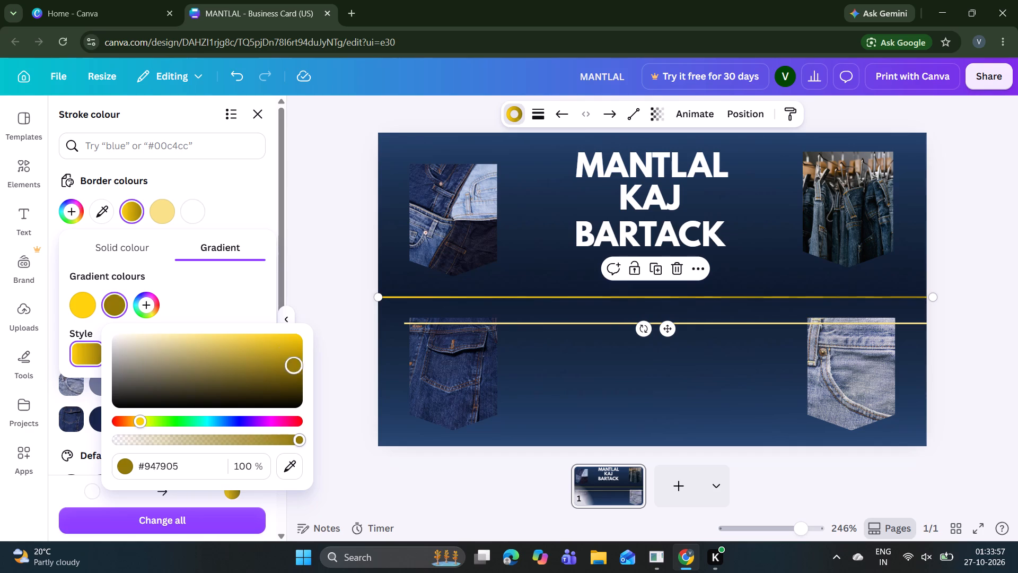
drag(285, 349, 249, 301)
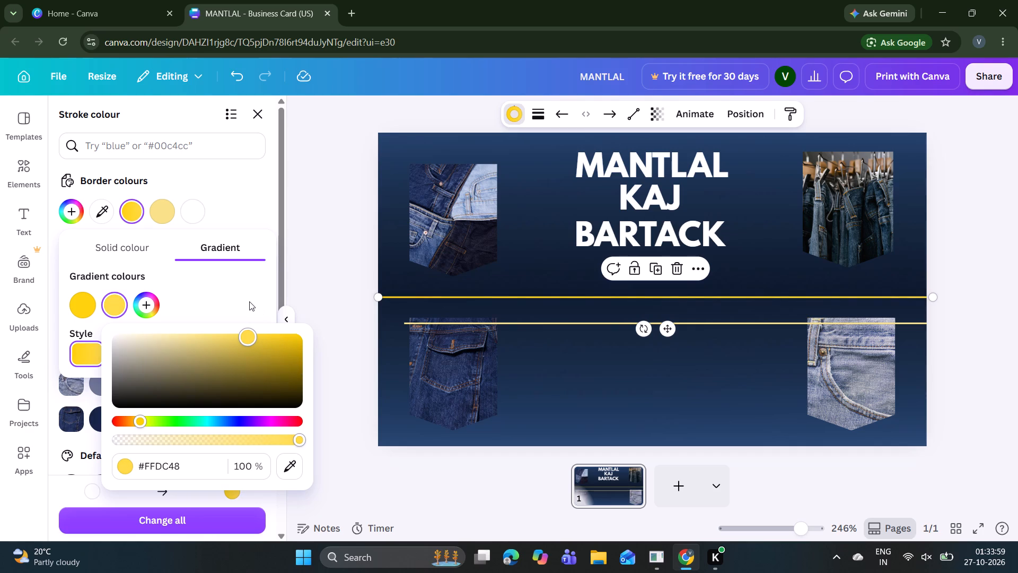
drag(249, 301, 265, 260)
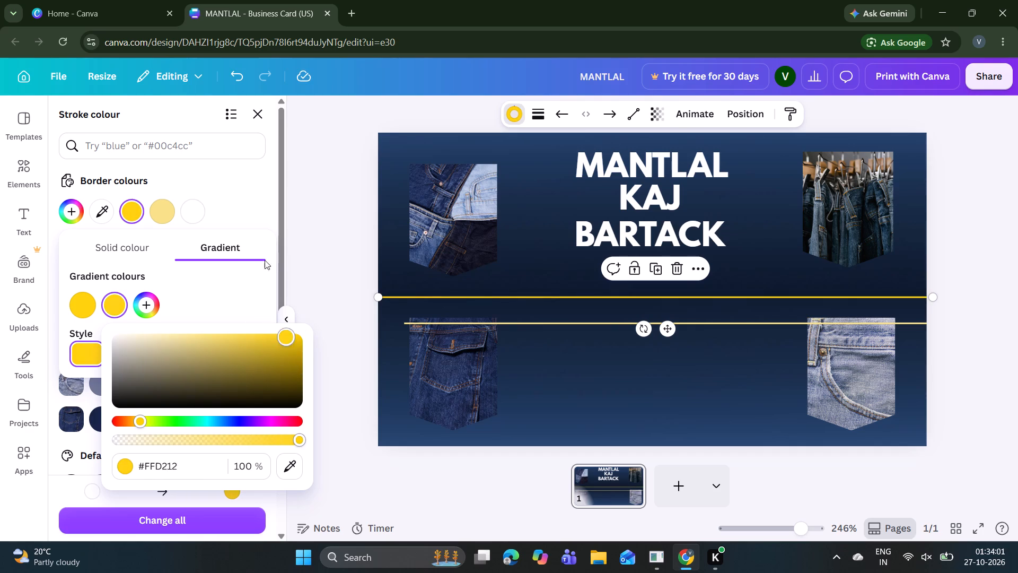
drag(265, 260, 134, 232)
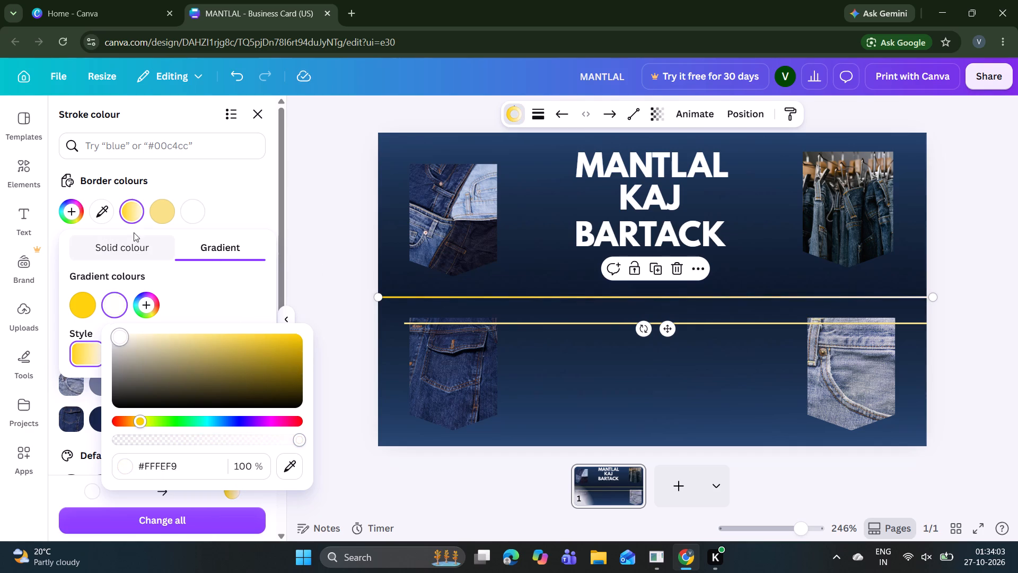
drag(134, 232, 331, 195)
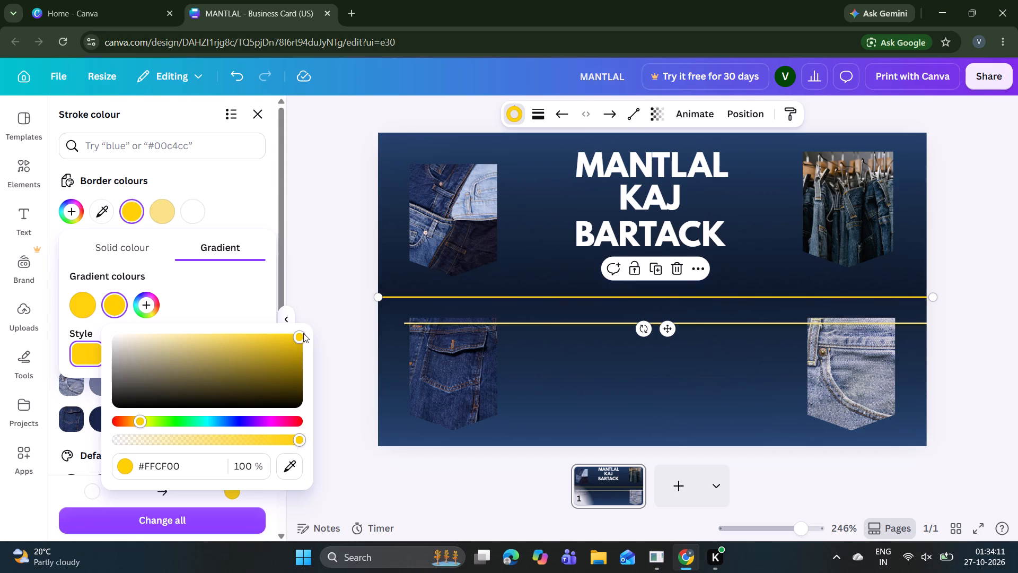
click(142, 423)
drag(295, 340, 241, 316)
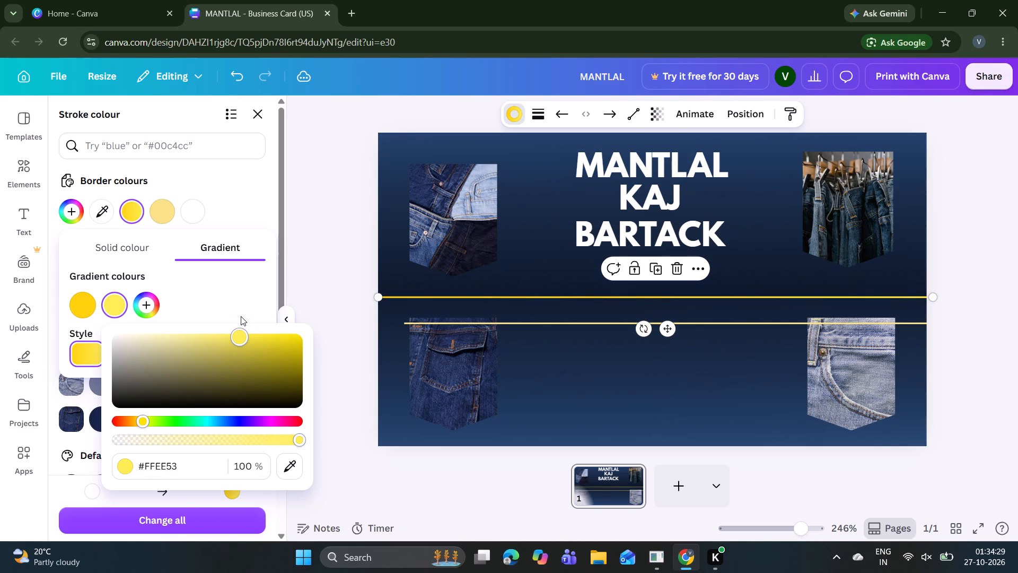
drag(241, 316, 223, 302)
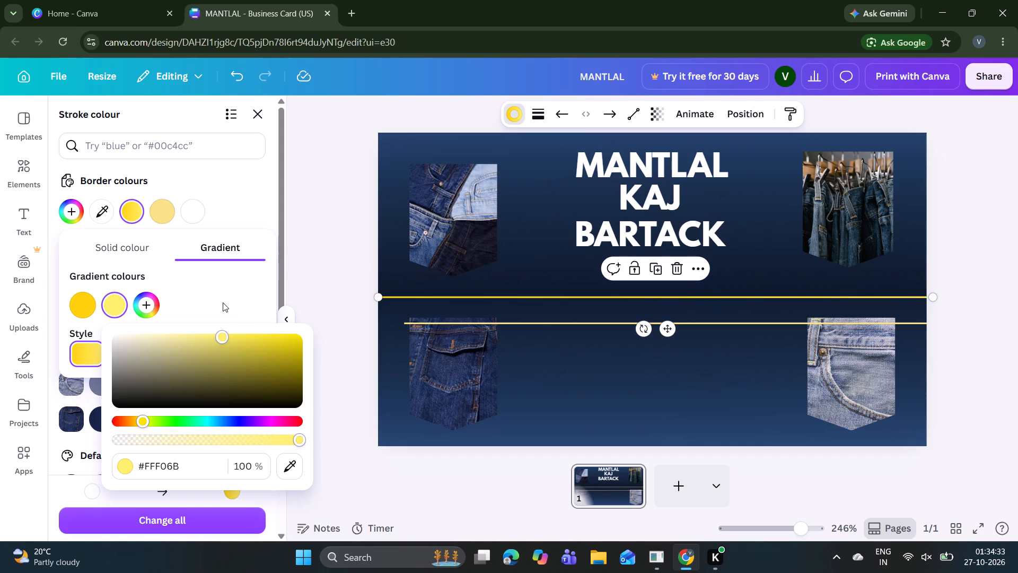
click(327, 214)
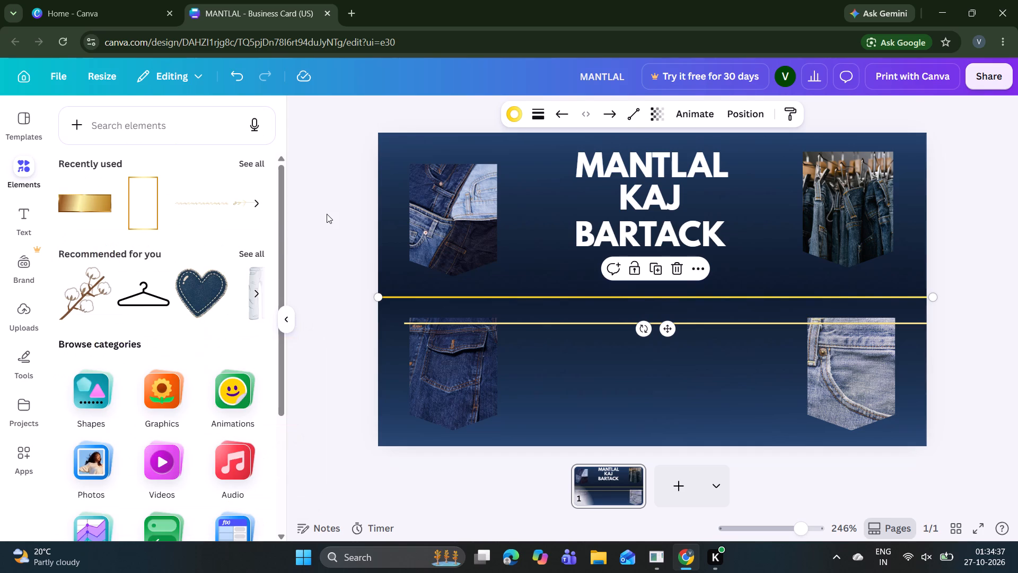
Apply the middle divider's yellow gradient to the duplicated line in the lower half.
click(464, 323)
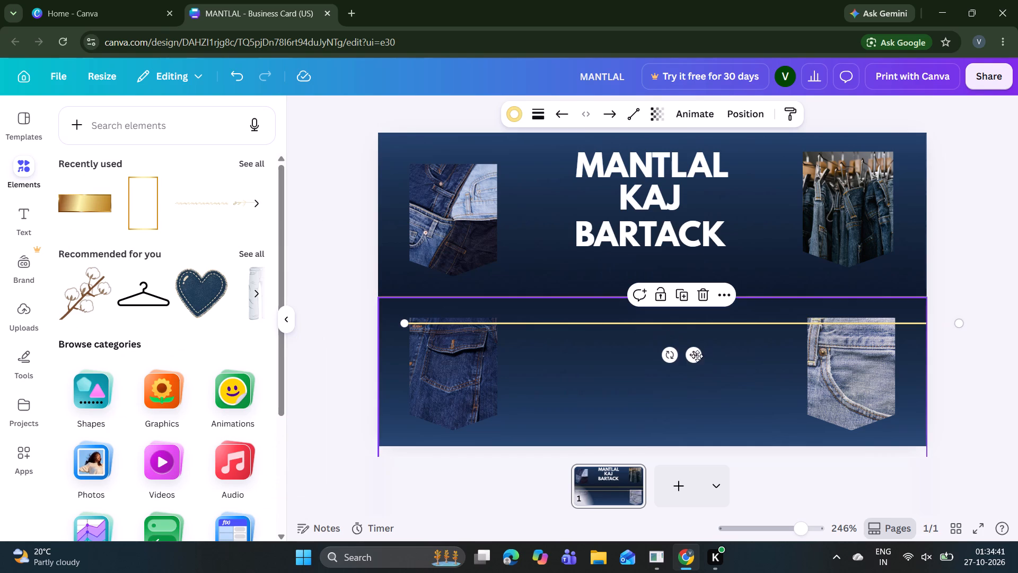
click(512, 113)
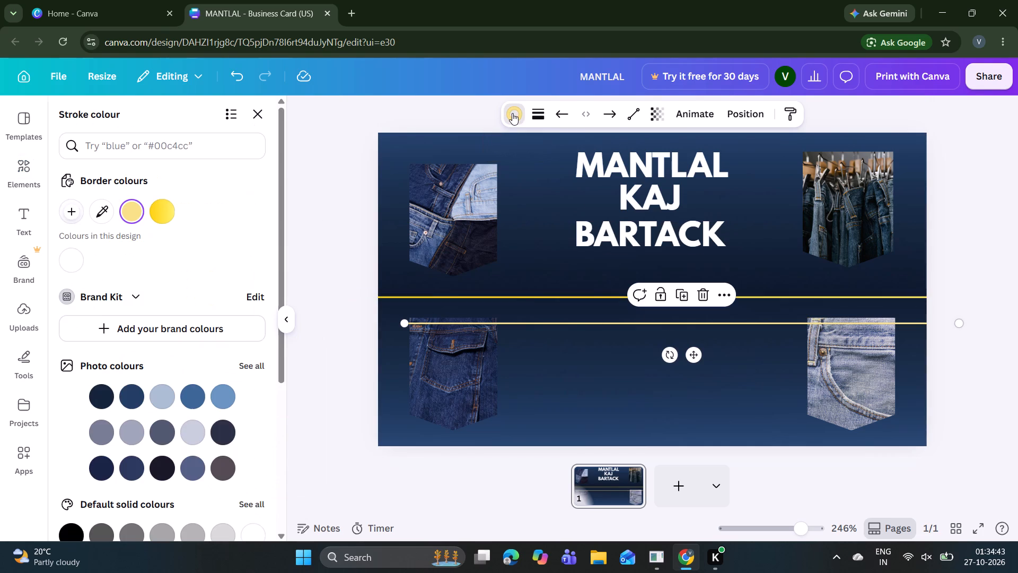
click(166, 210)
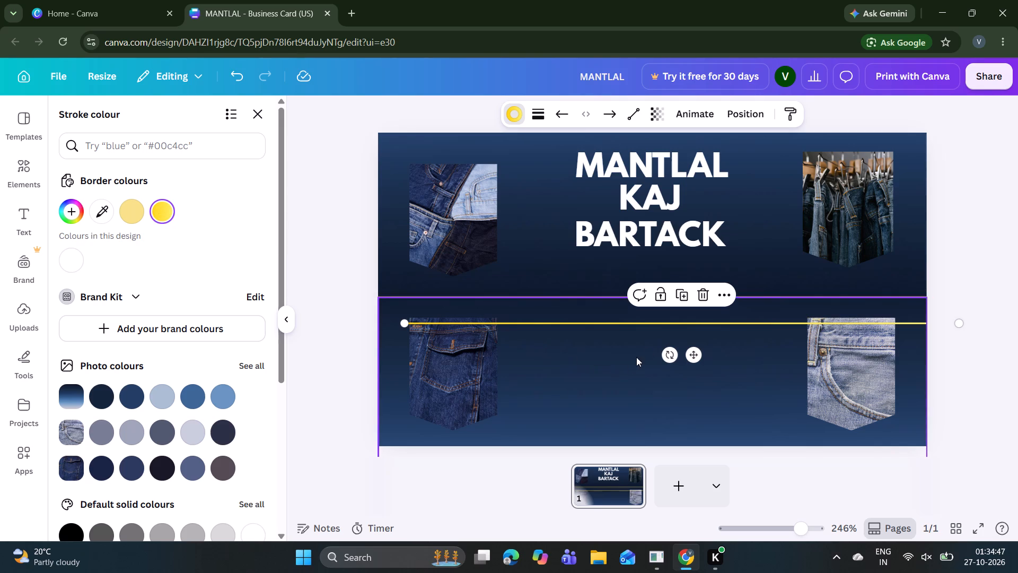
Rotate the duplicated yellow line until it stands vertical, crossing the horizontal divider.
drag(669, 354, 657, 289)
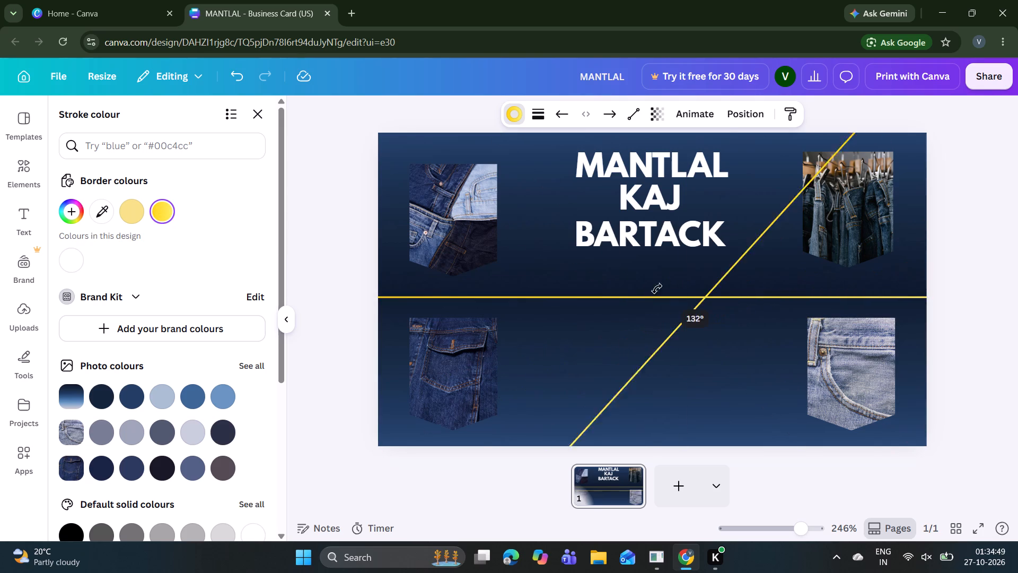
drag(657, 289, 655, 309)
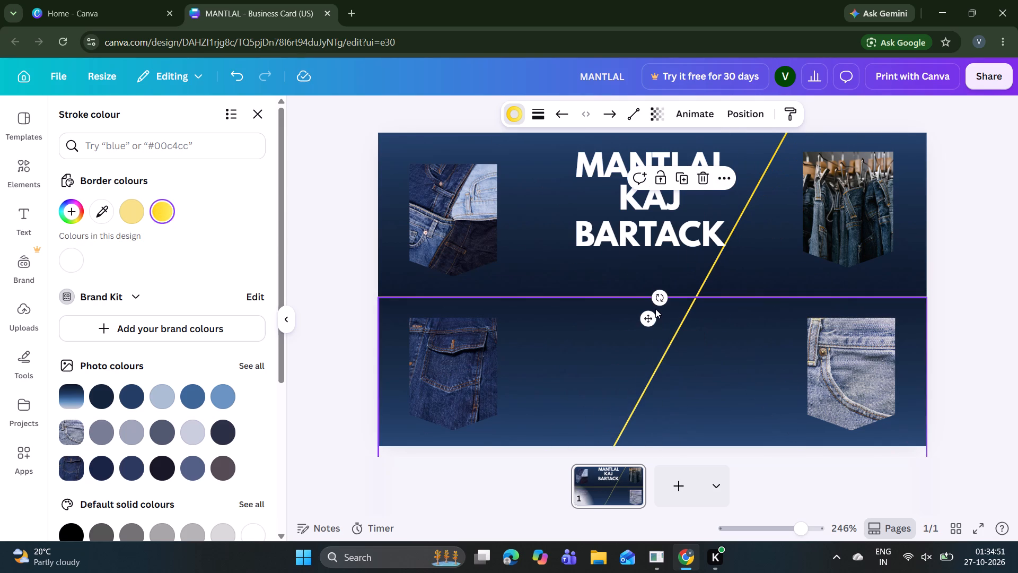
drag(656, 301, 630, 300)
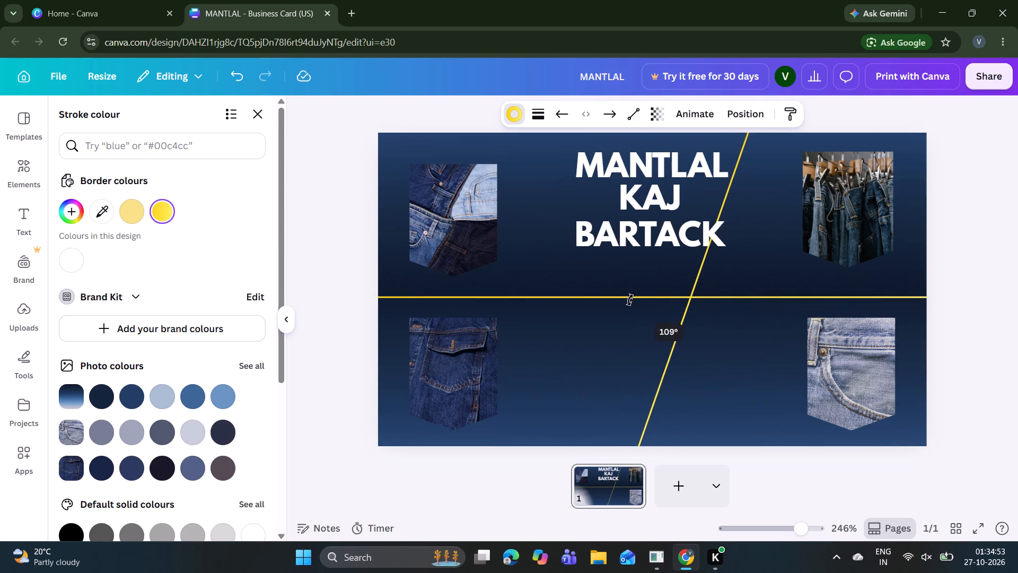
drag(630, 300, 597, 312)
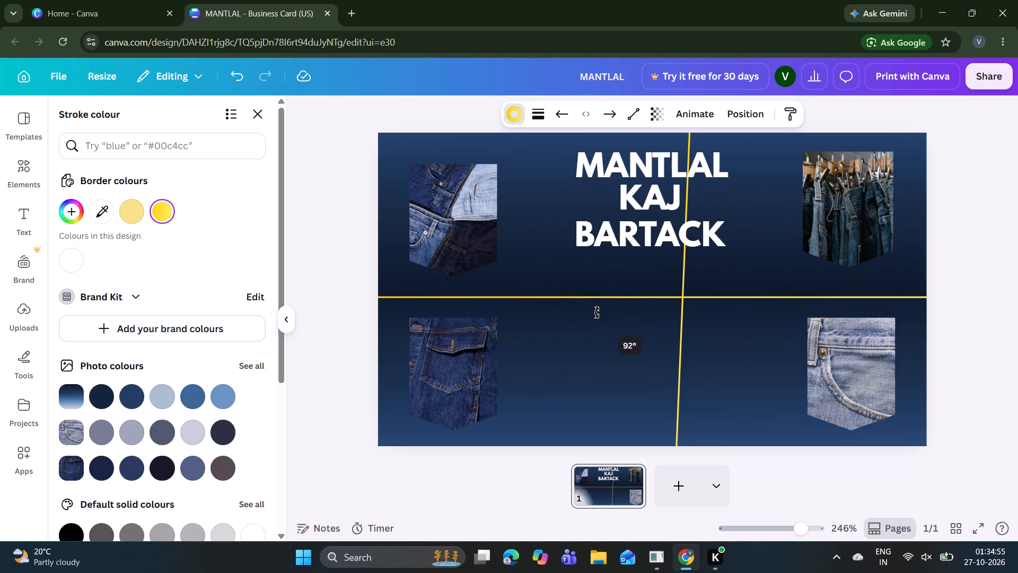
drag(597, 312, 592, 315)
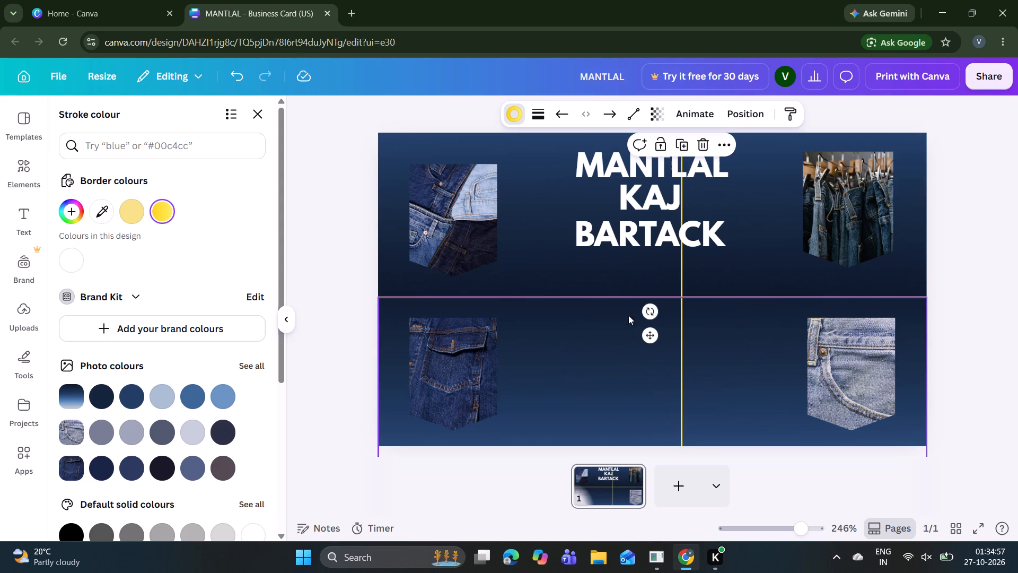
Move the vertical yellow line across to the gap between the card title and the right-hand denim pictures.
drag(653, 336, 724, 332)
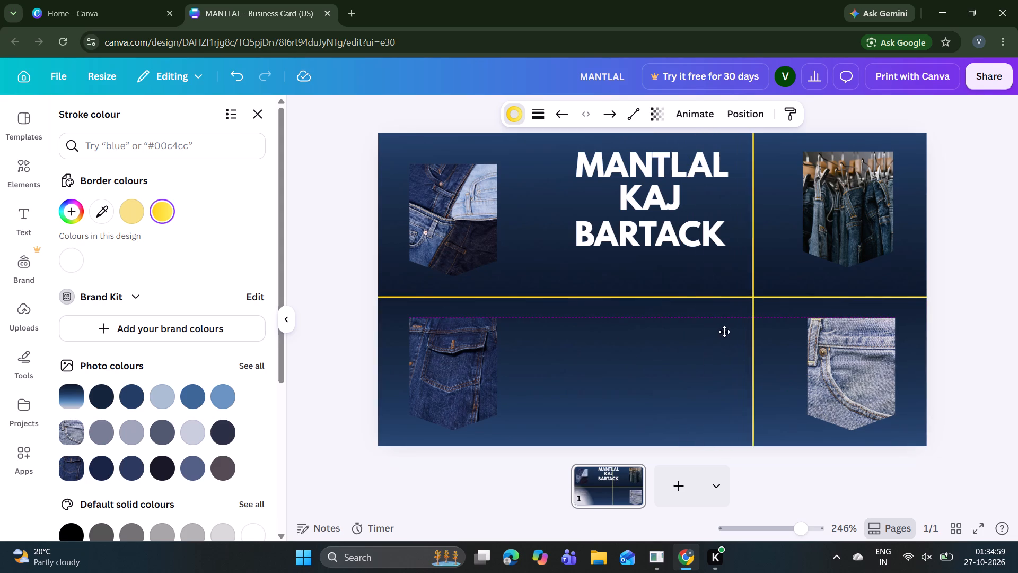
drag(724, 332, 758, 329)
click(960, 286)
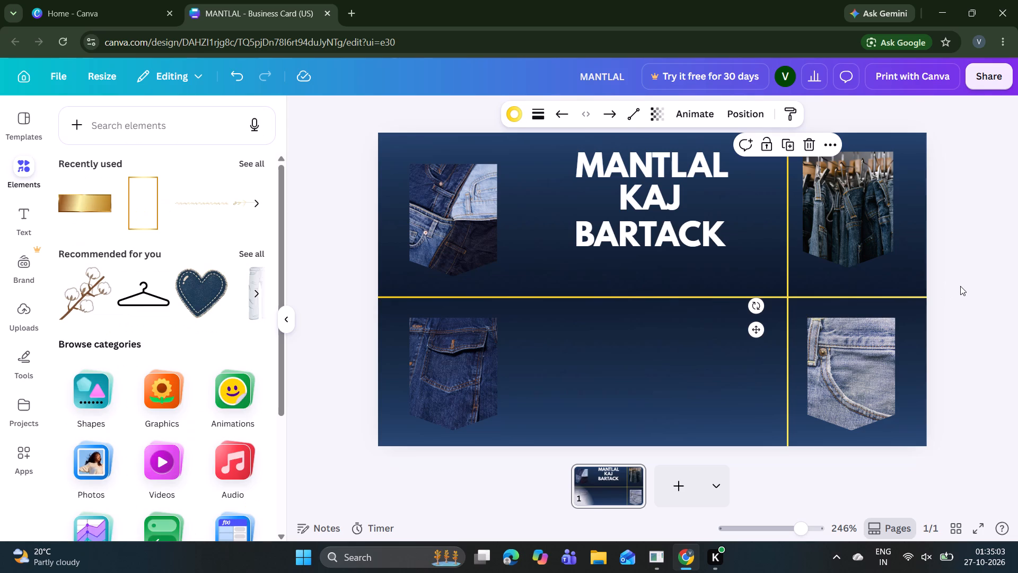
click(960, 286)
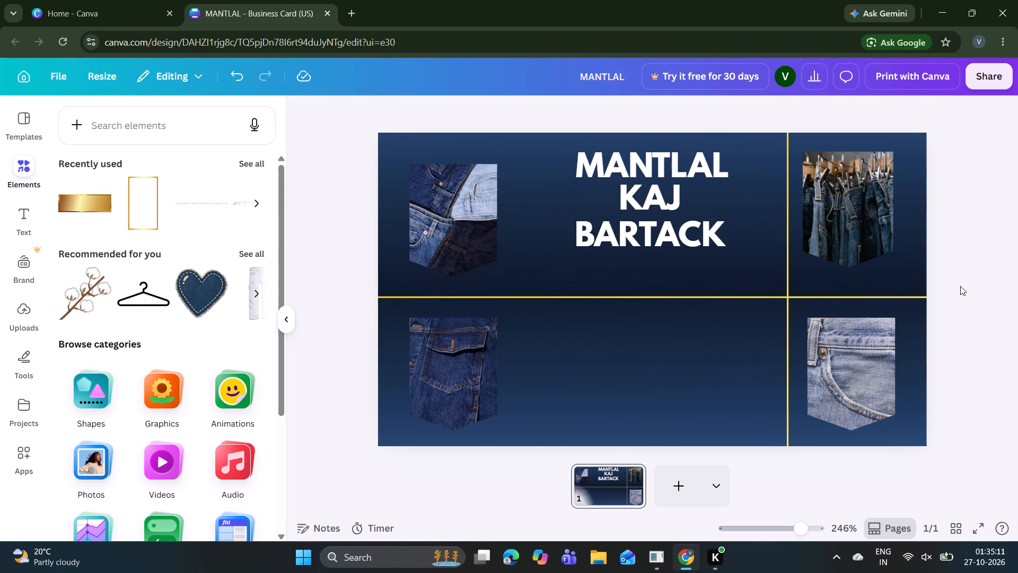
Shift the hanging-jeans picture and the light denim pocket picture below it slightly towards the card's right edge.
click(855, 244)
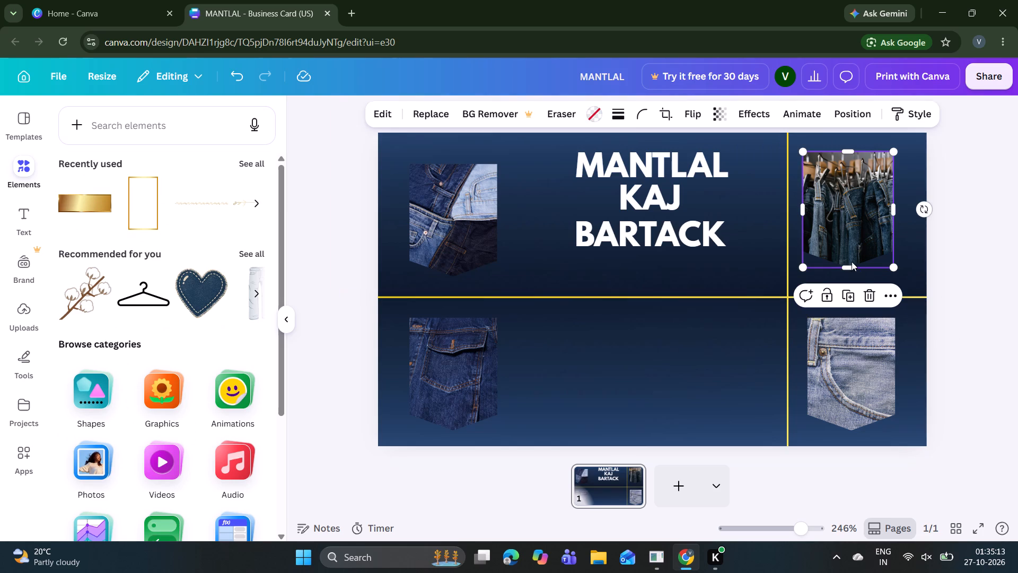
drag(854, 222, 868, 220)
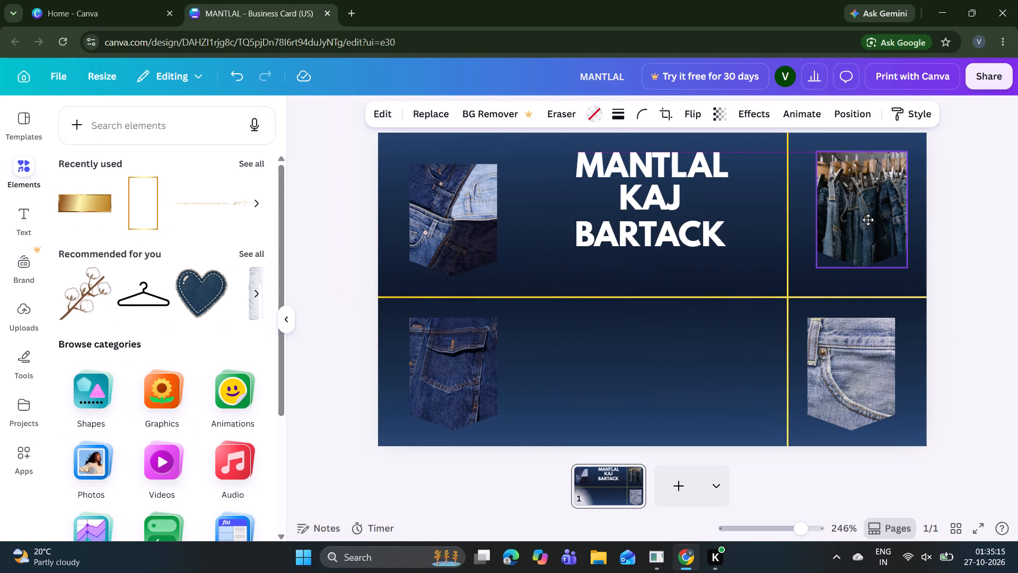
drag(868, 220, 868, 219)
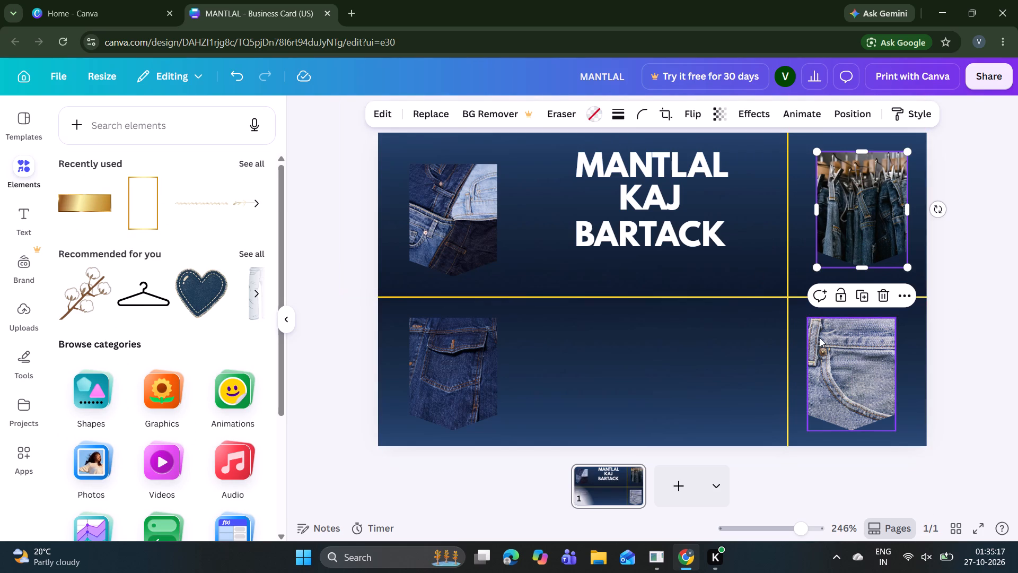
click(820, 338)
drag(840, 349, 850, 351)
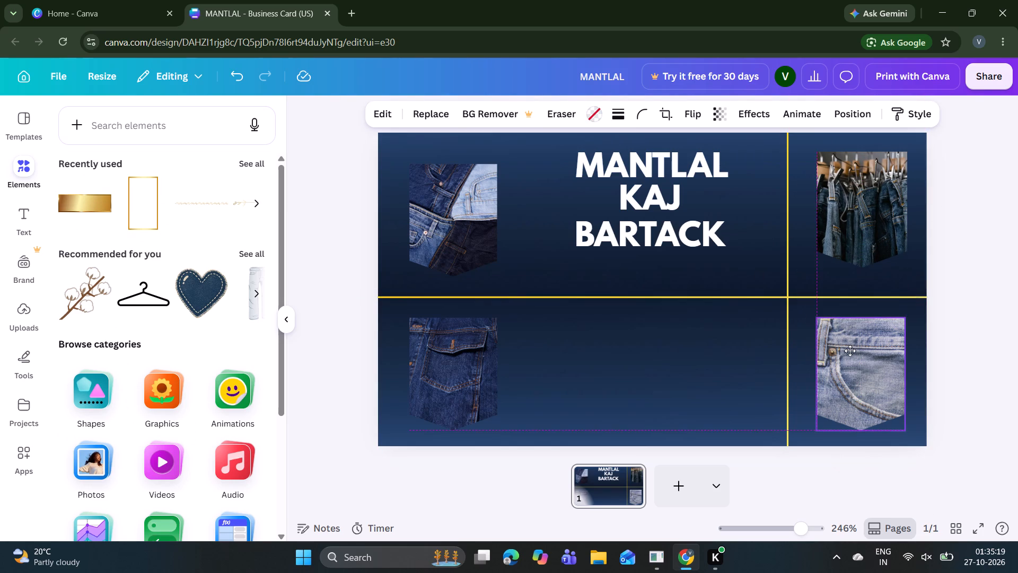
drag(850, 351, 853, 351)
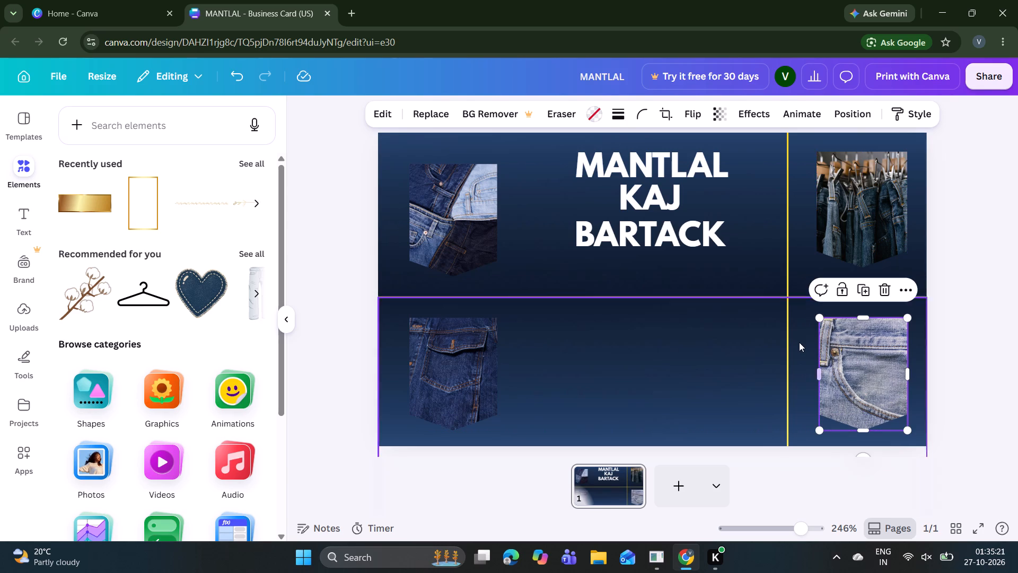
Move the vertical yellow line further right, close beside the two right-hand denim pictures.
click(792, 341)
drag(759, 326, 774, 326)
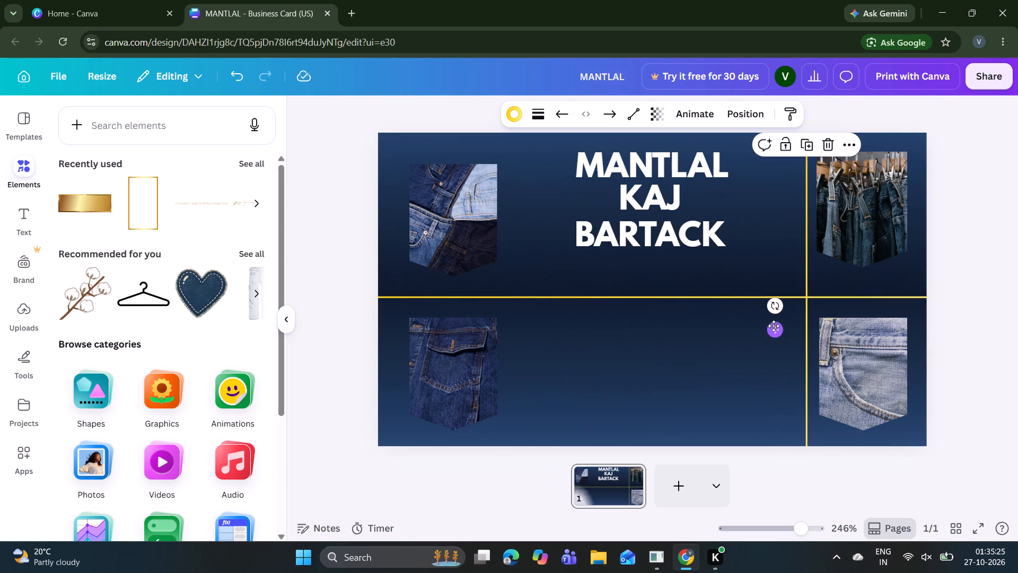
click(1002, 245)
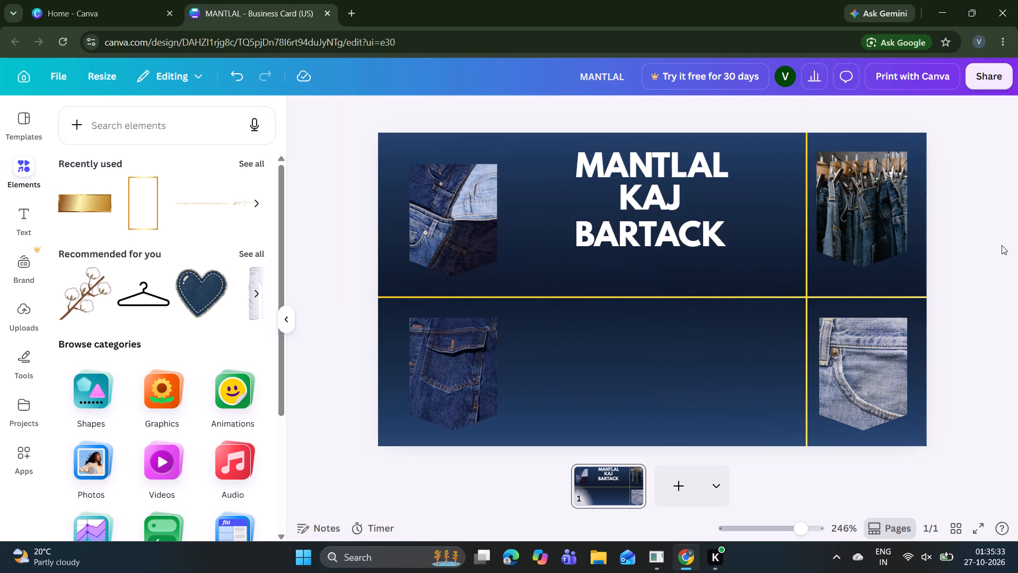
Move the upper-left patchwork jeans picture towards the card's left edge and up, aligning its bottom with the hanging-jeans picture.
click(493, 204)
drag(472, 211, 466, 209)
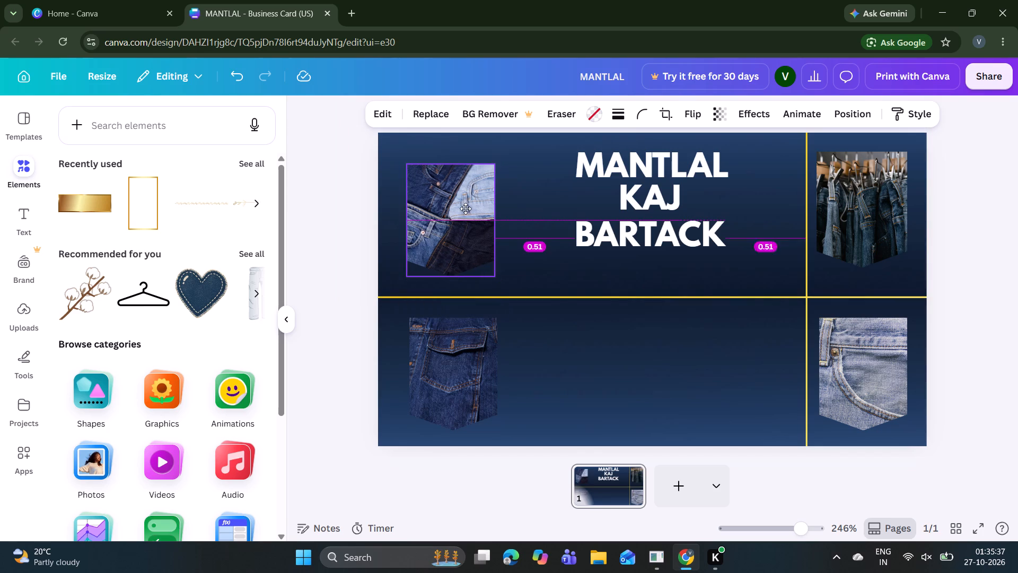
drag(466, 209, 461, 202)
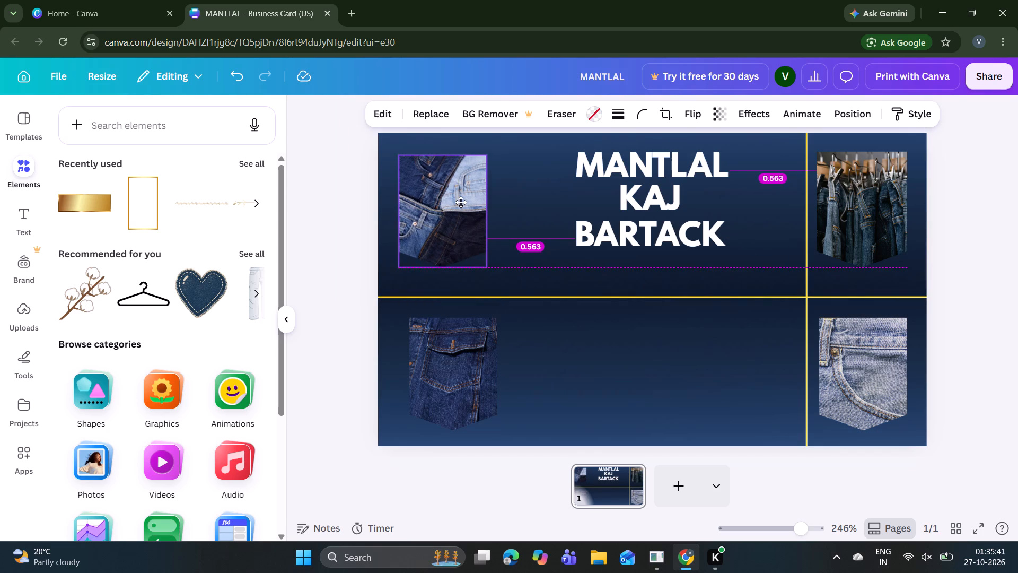
drag(461, 202, 461, 202)
drag(461, 202, 462, 207)
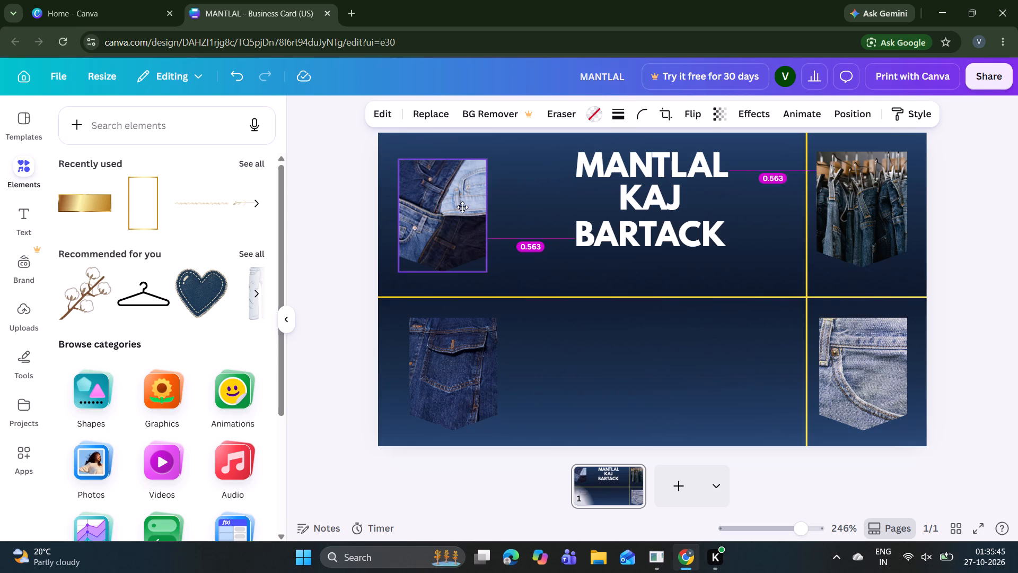
drag(462, 207, 462, 205)
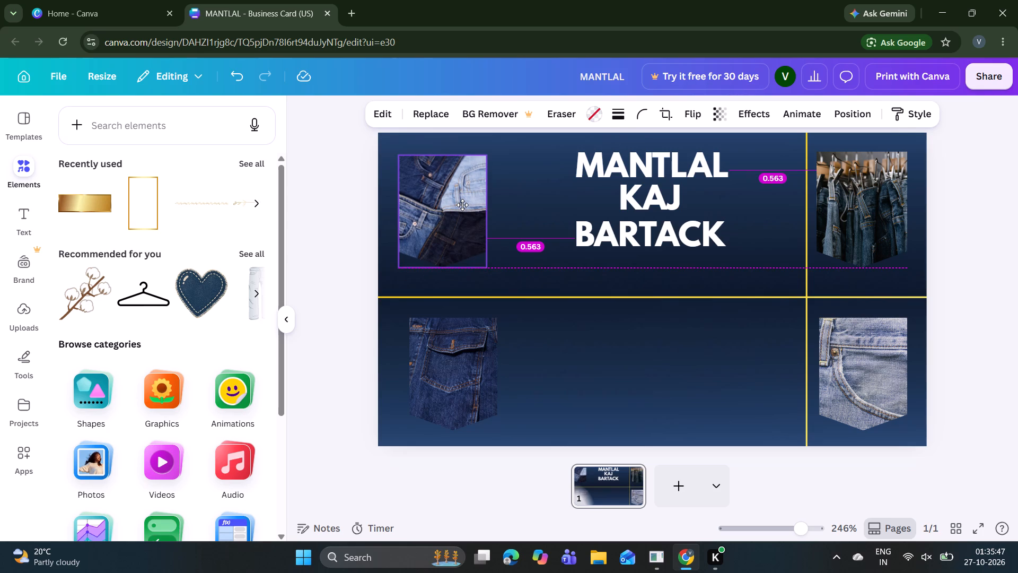
drag(462, 205, 462, 204)
Move the lower-left dark denim pocket picture left so it lines up directly beneath the patchwork jeans picture.
click(455, 338)
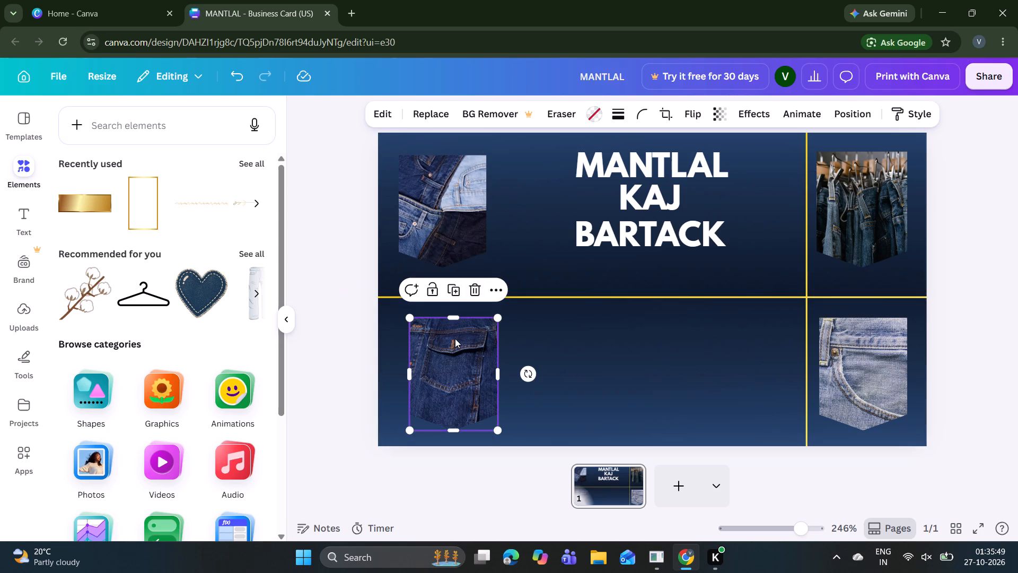
drag(455, 338, 444, 337)
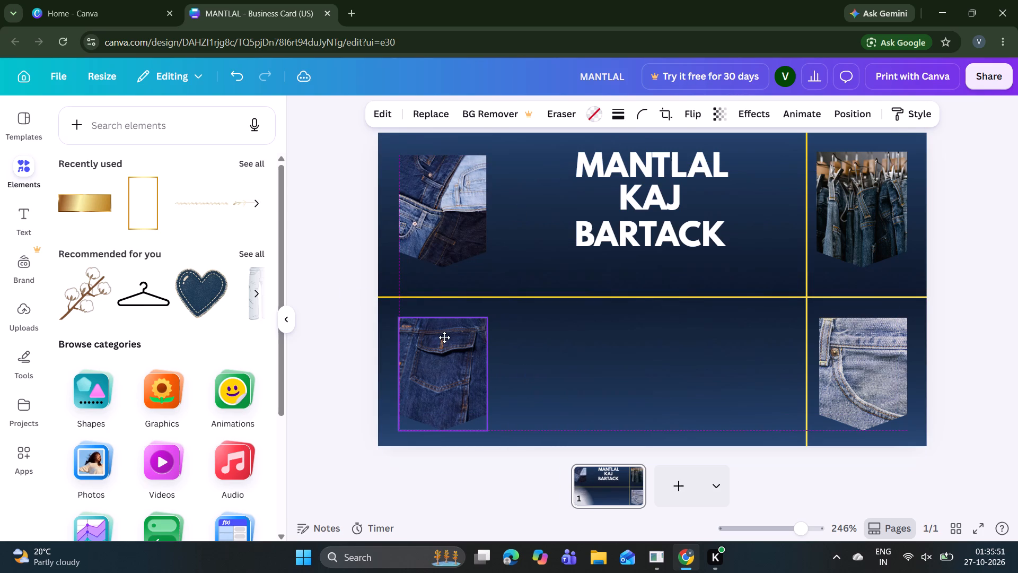
drag(444, 337, 442, 337)
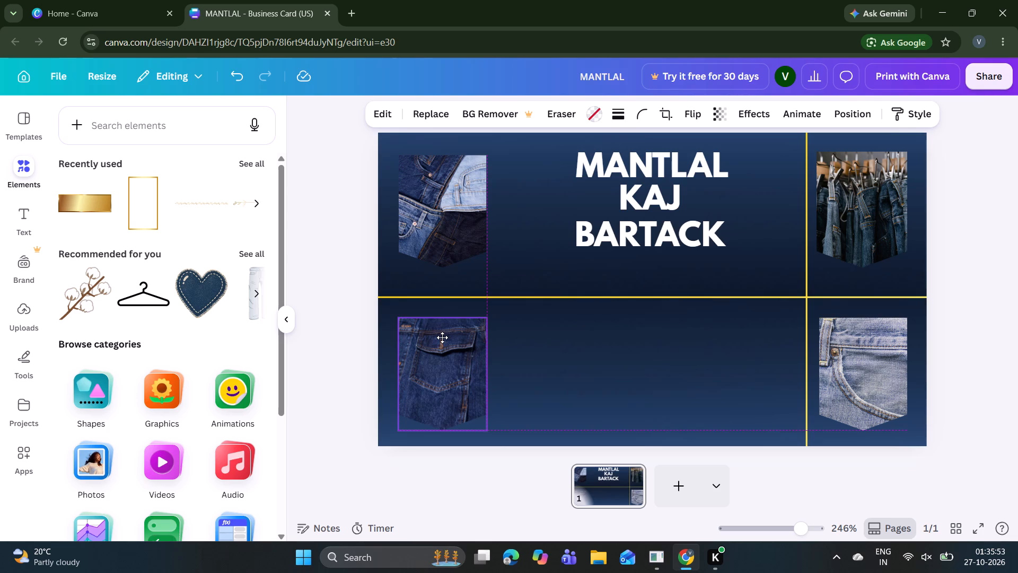
drag(442, 337, 443, 341)
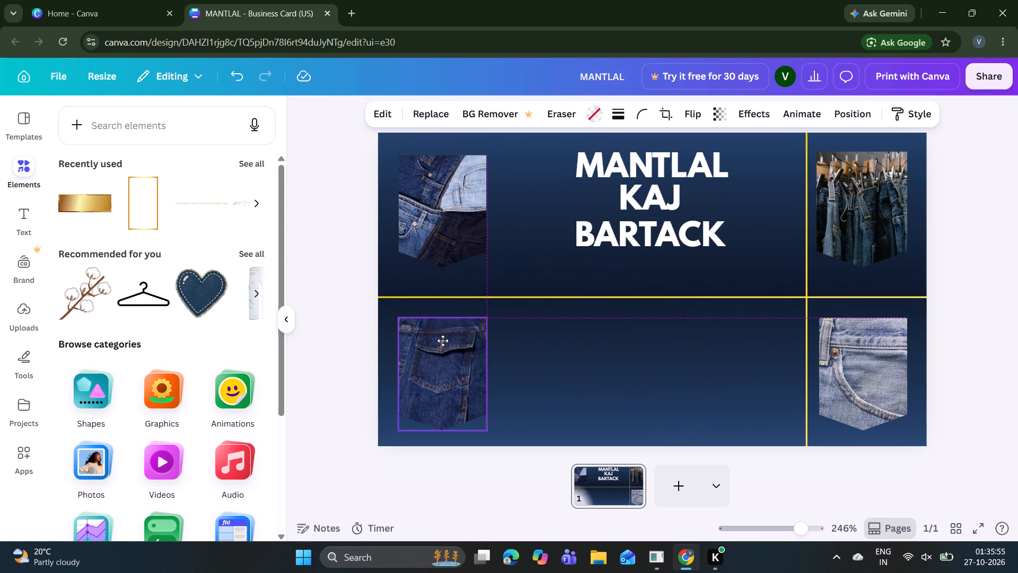
drag(443, 341, 444, 340)
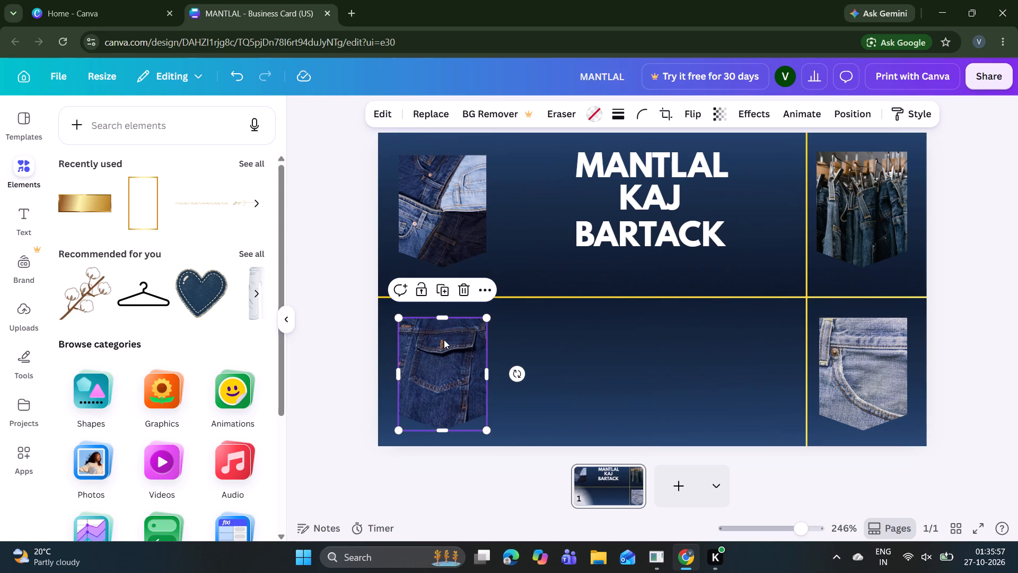
Duplicate the vertical yellow line and place the copy just beside the two left-hand denim pictures.
click(815, 279)
click(801, 151)
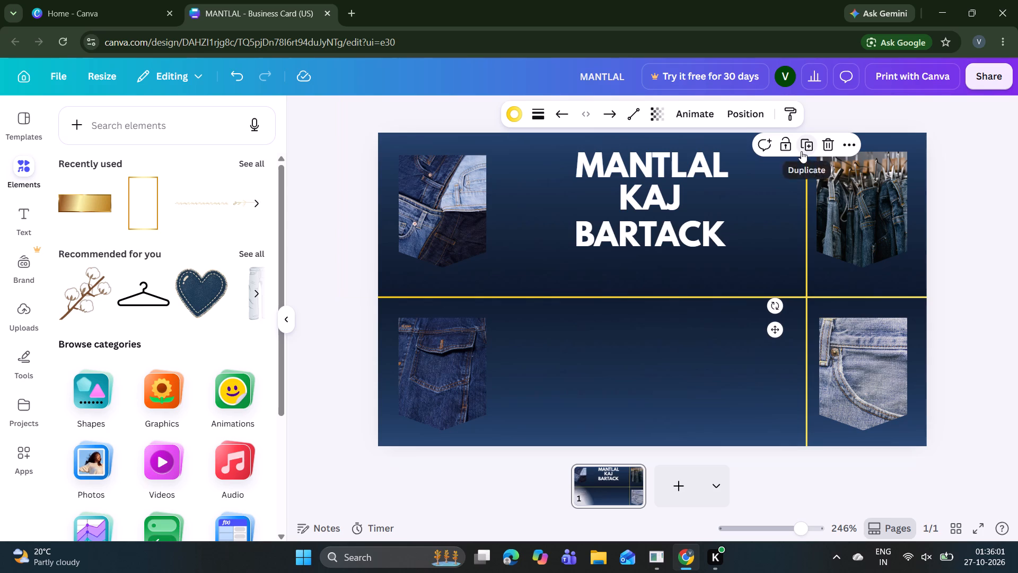
drag(798, 353, 753, 344)
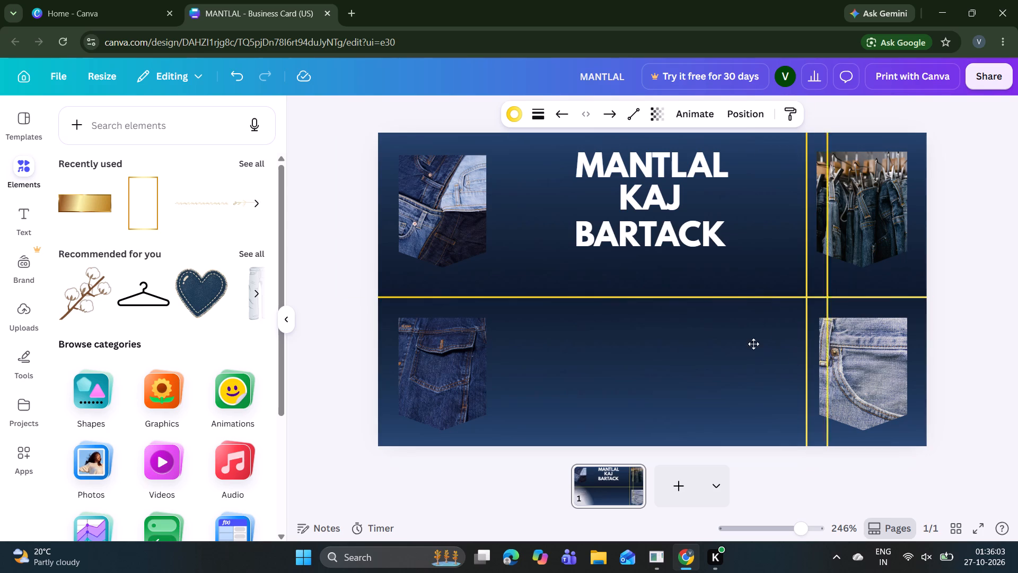
drag(753, 344, 457, 342)
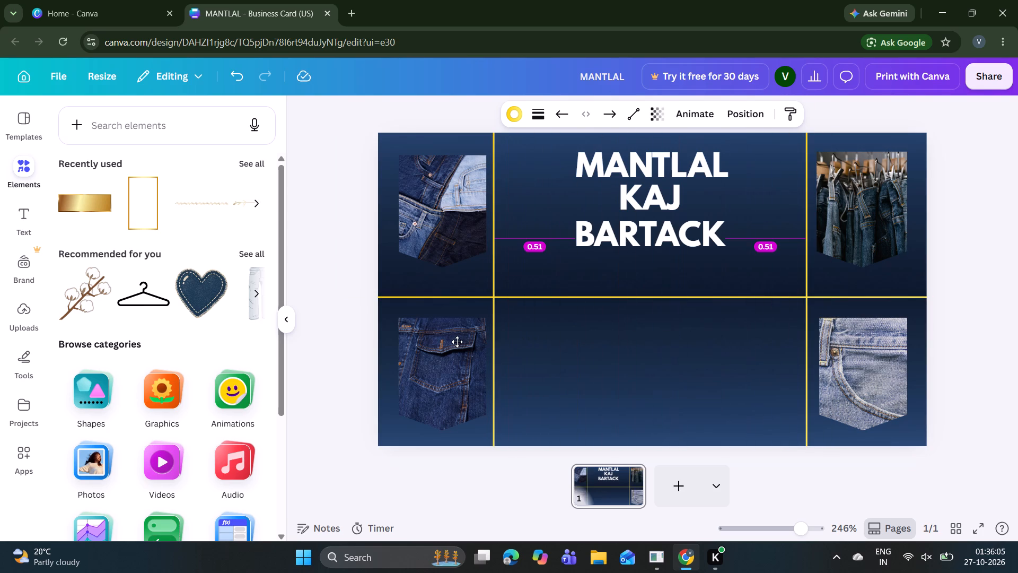
drag(457, 342, 461, 342)
drag(461, 342, 465, 344)
click(344, 294)
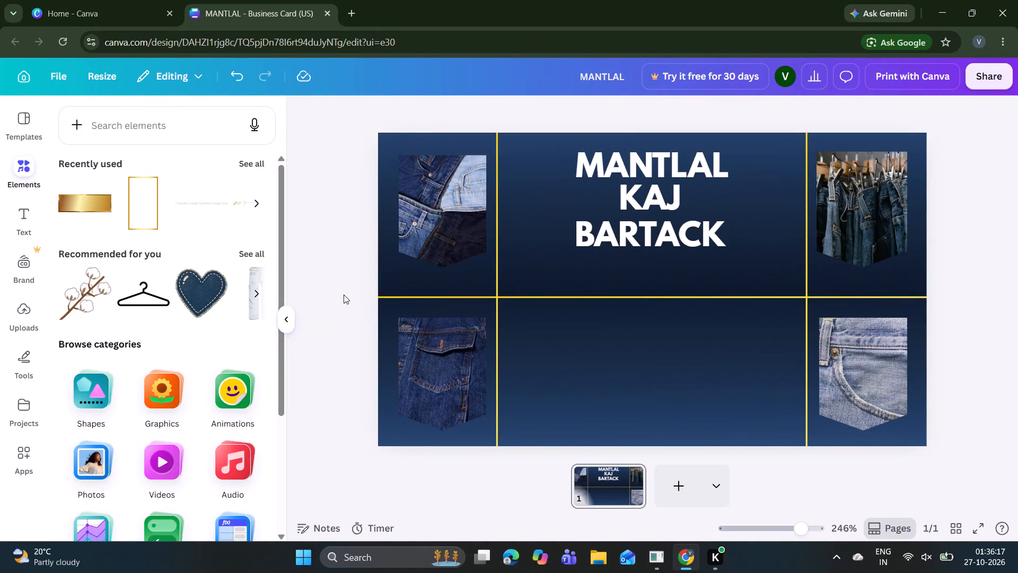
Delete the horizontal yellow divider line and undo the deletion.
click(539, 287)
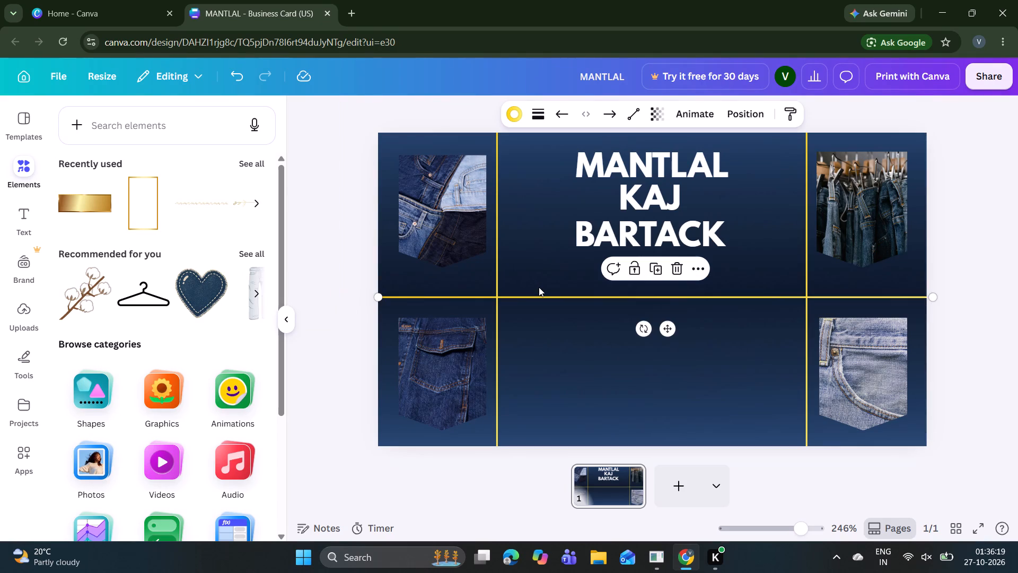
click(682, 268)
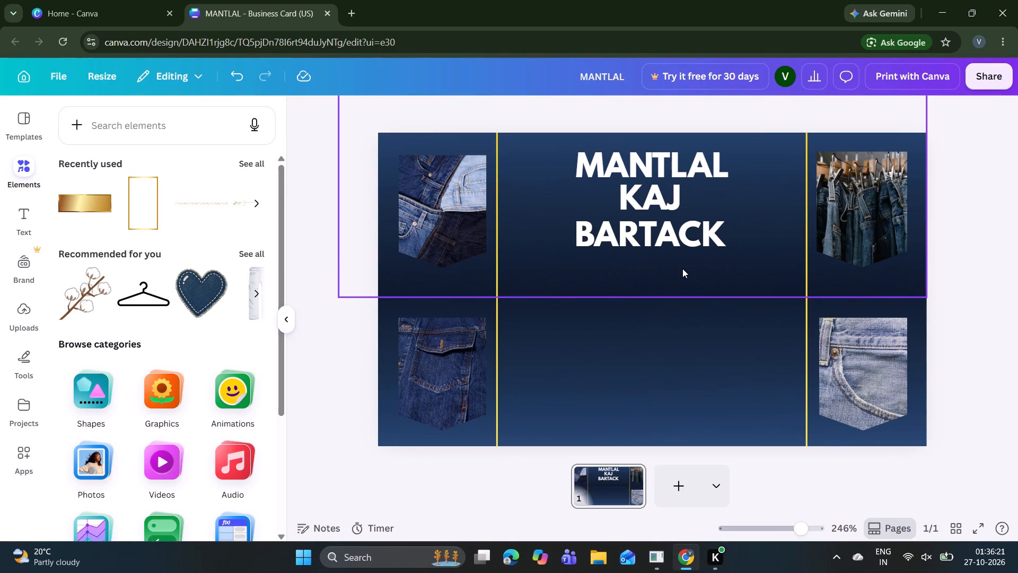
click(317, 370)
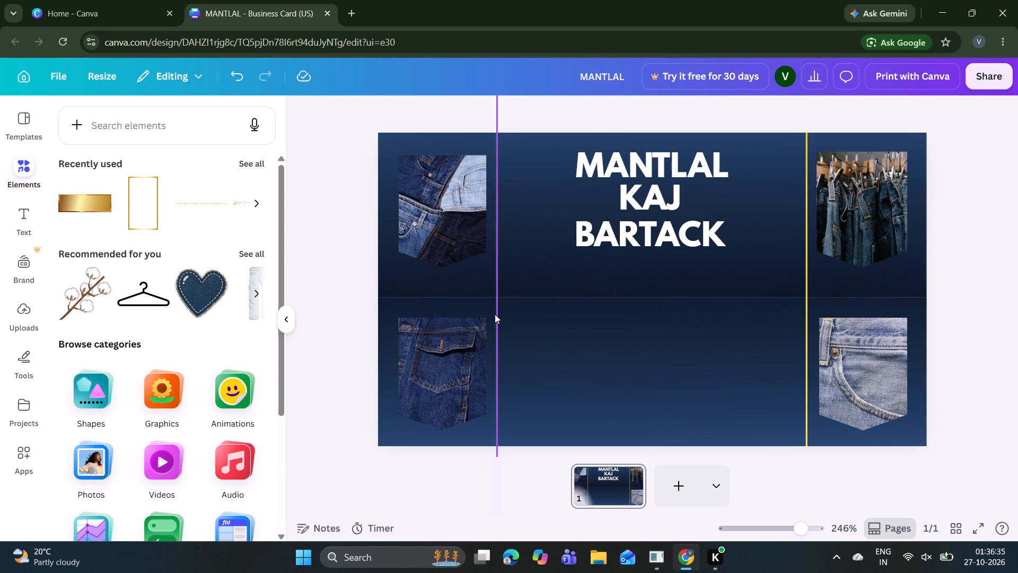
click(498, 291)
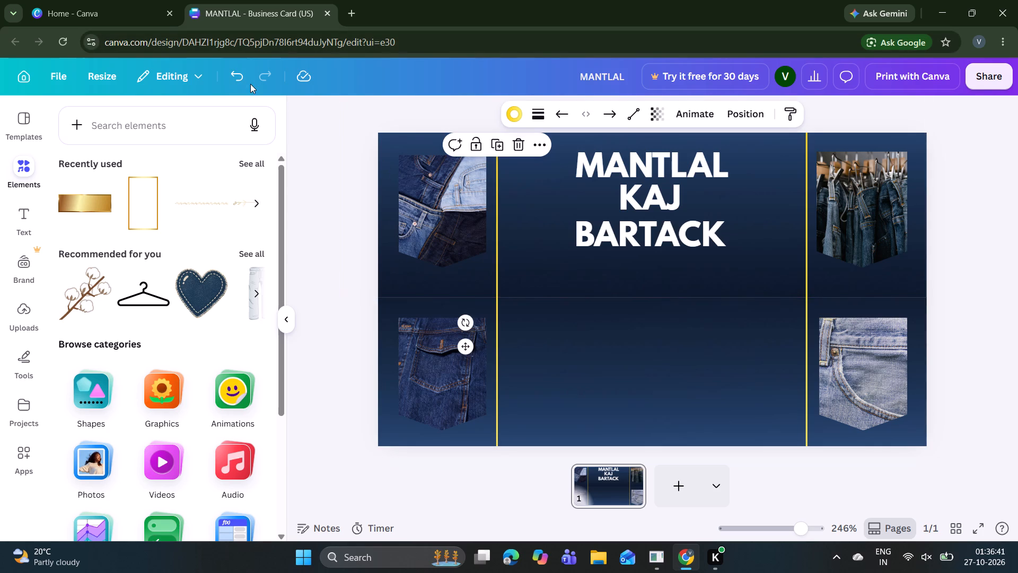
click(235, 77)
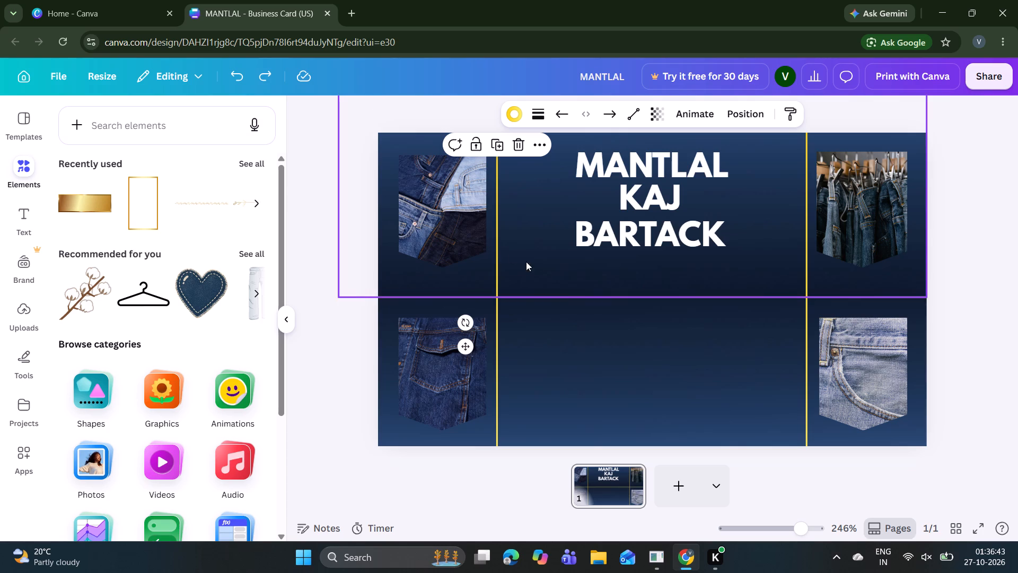
Shorten the horizontal yellow divider at both ends so it spans only between the two vertical lines.
click(568, 292)
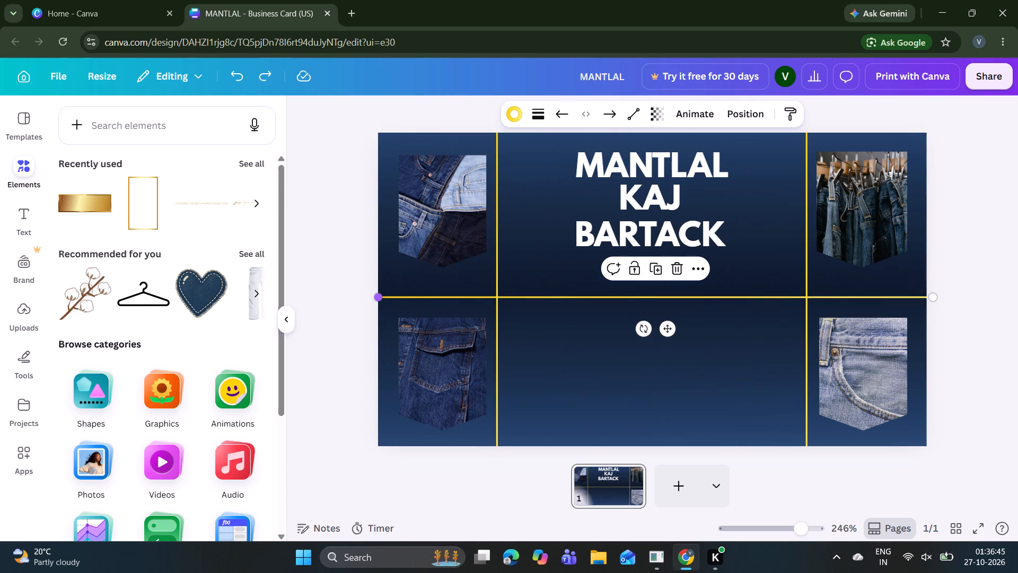
drag(377, 301, 485, 307)
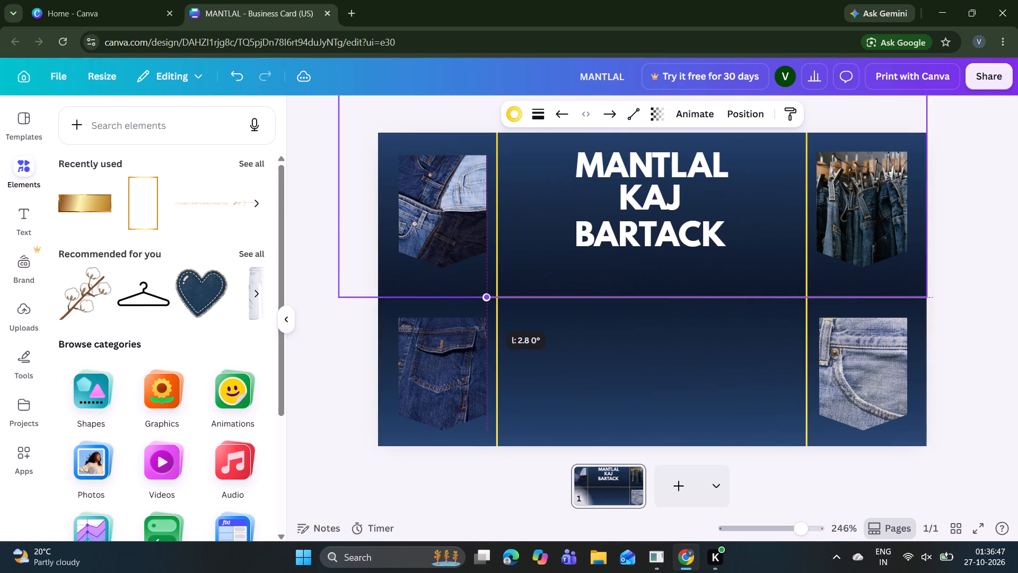
drag(485, 307, 495, 308)
click(324, 266)
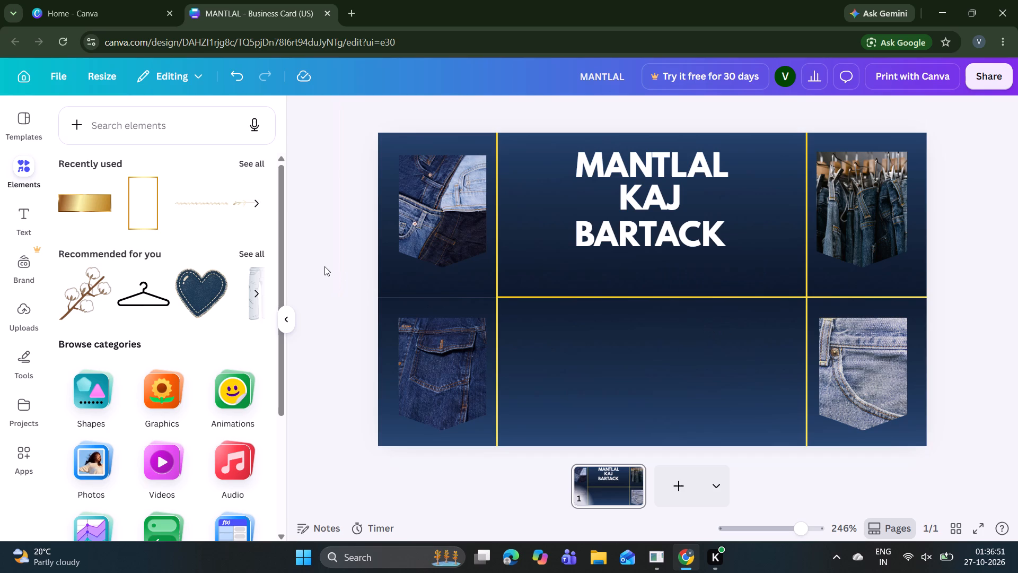
click(919, 298)
drag(933, 296, 877, 289)
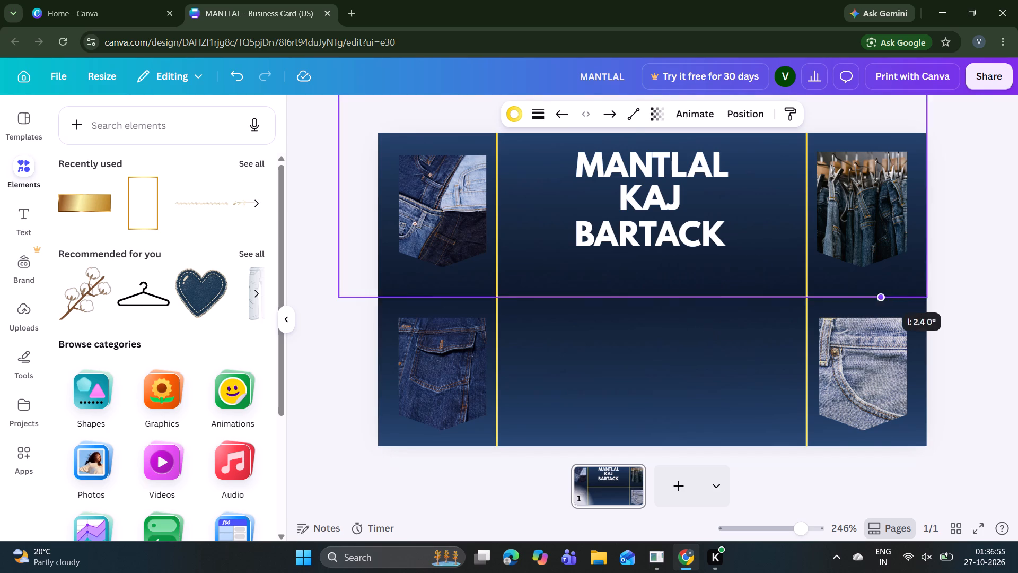
drag(877, 289, 808, 296)
click(988, 295)
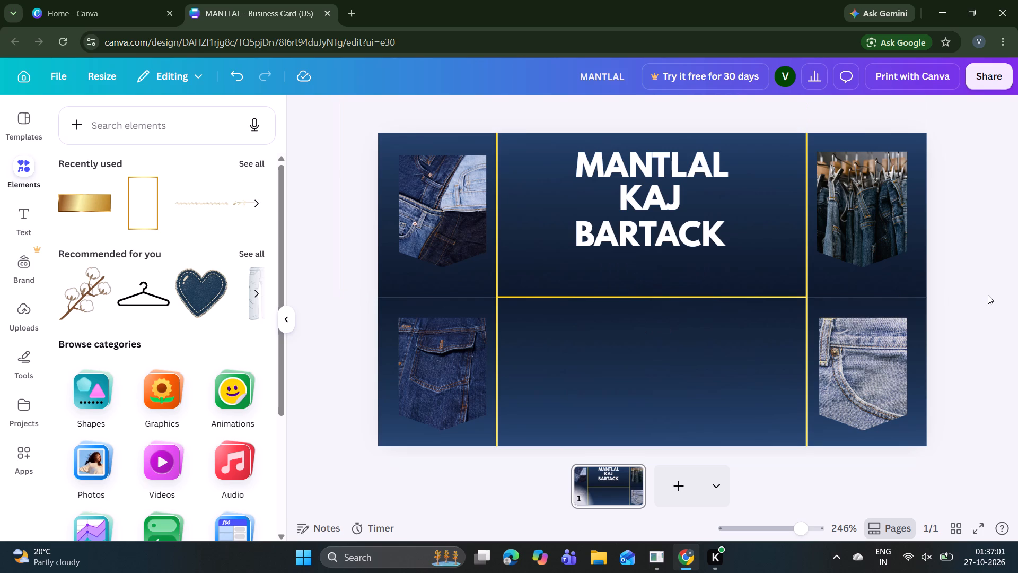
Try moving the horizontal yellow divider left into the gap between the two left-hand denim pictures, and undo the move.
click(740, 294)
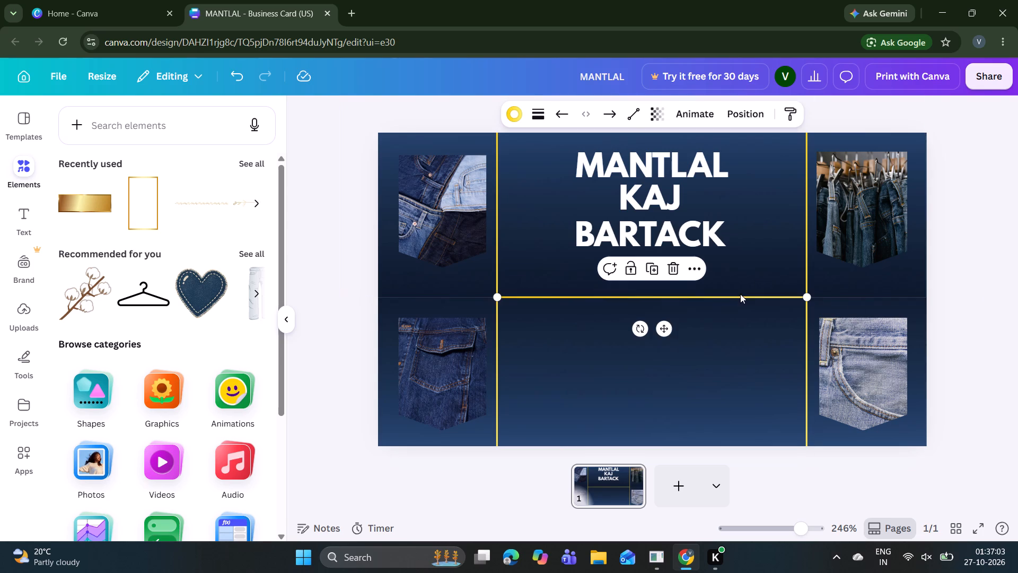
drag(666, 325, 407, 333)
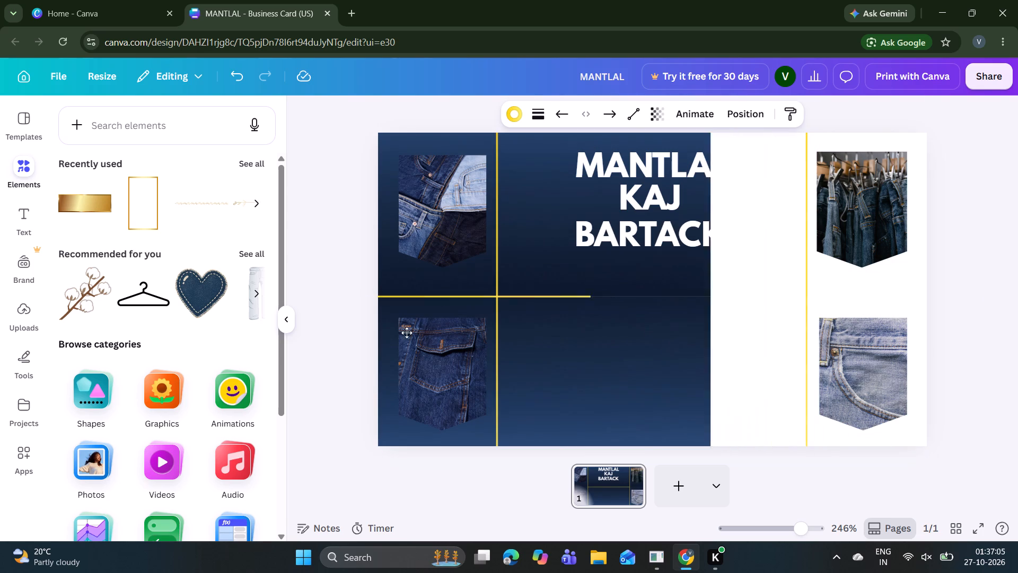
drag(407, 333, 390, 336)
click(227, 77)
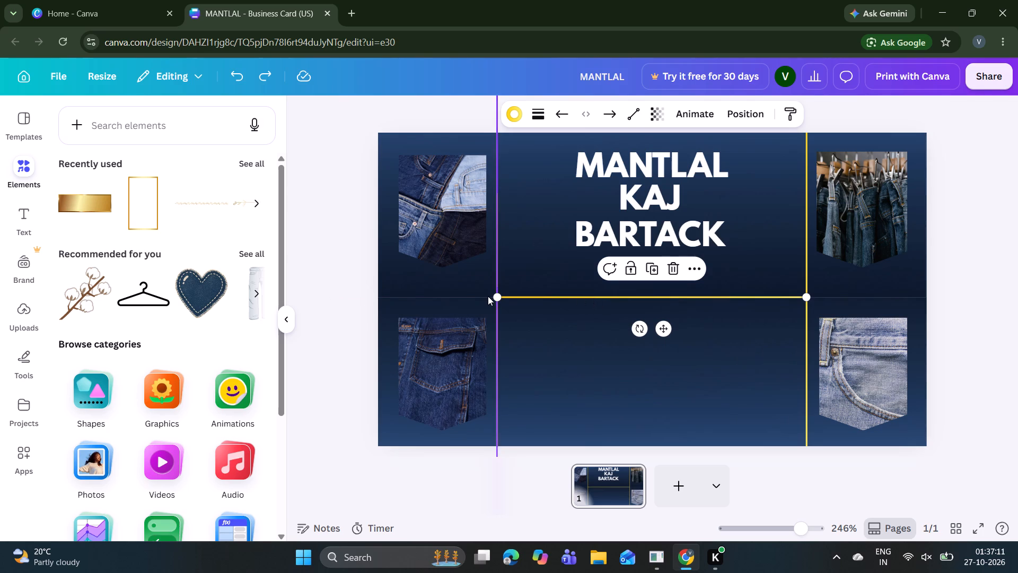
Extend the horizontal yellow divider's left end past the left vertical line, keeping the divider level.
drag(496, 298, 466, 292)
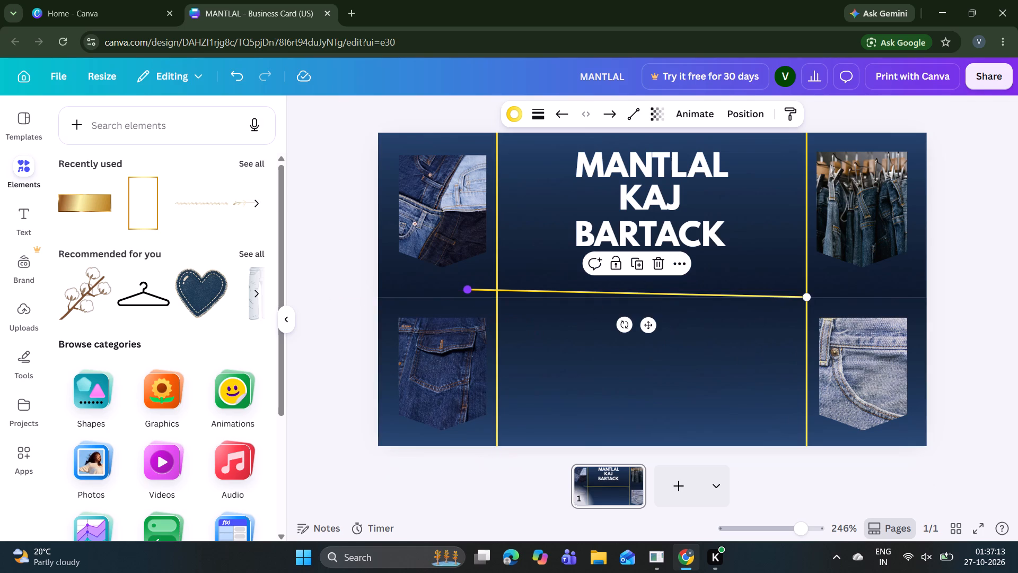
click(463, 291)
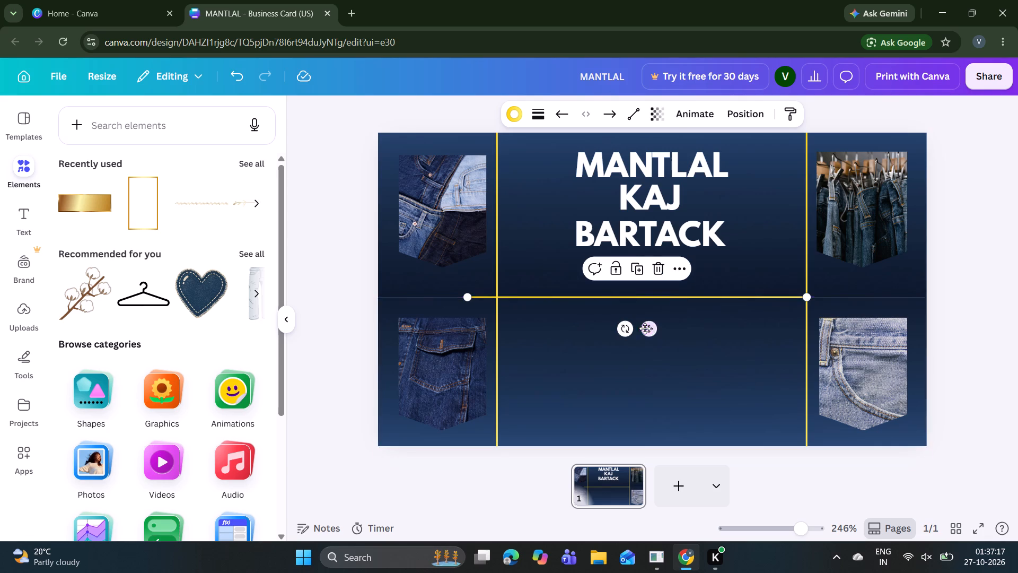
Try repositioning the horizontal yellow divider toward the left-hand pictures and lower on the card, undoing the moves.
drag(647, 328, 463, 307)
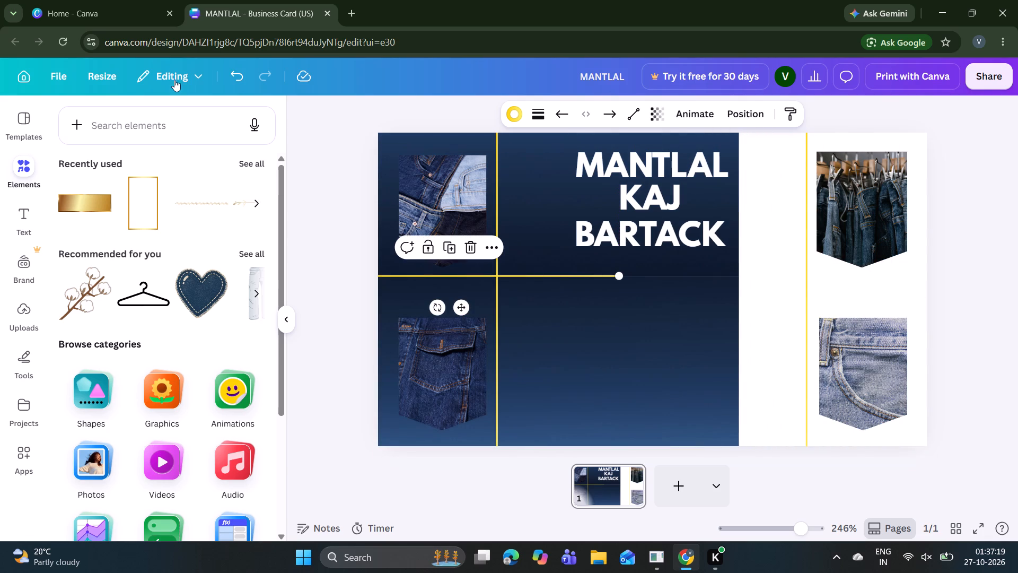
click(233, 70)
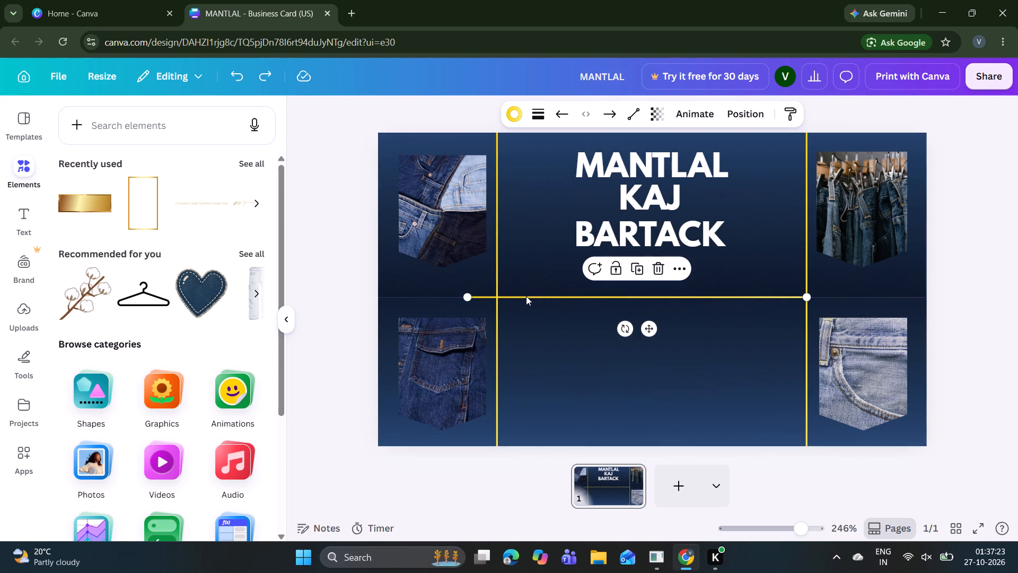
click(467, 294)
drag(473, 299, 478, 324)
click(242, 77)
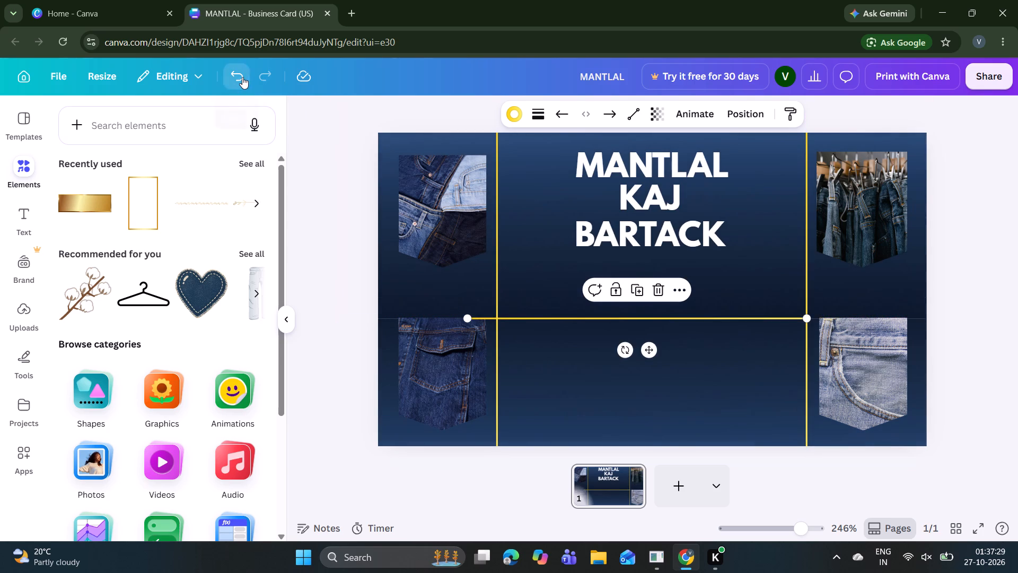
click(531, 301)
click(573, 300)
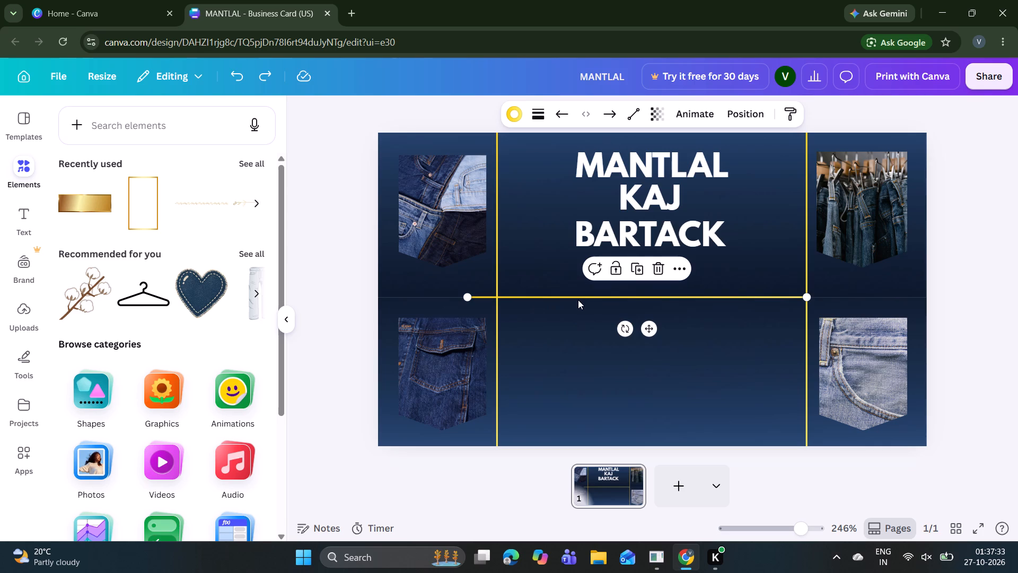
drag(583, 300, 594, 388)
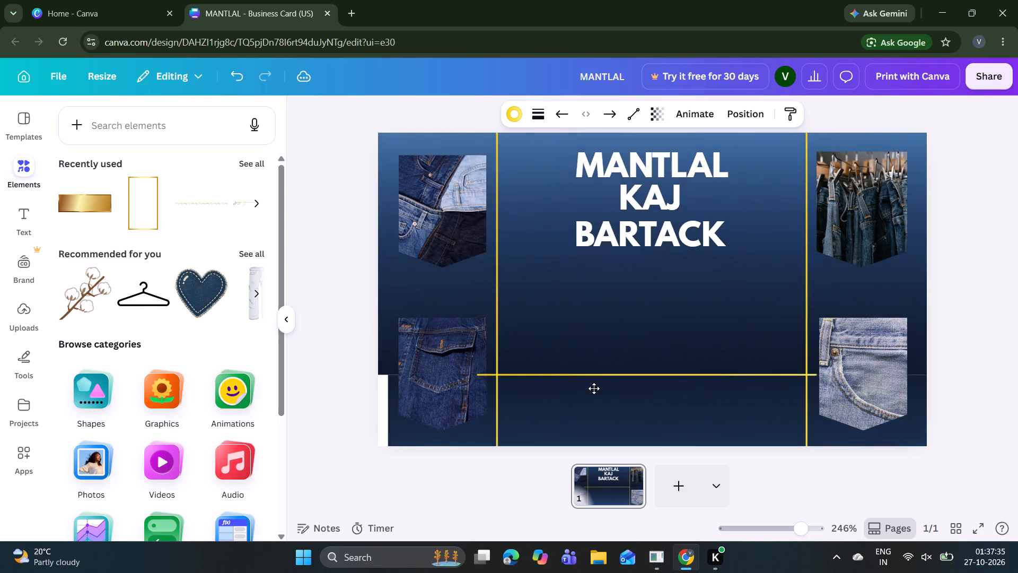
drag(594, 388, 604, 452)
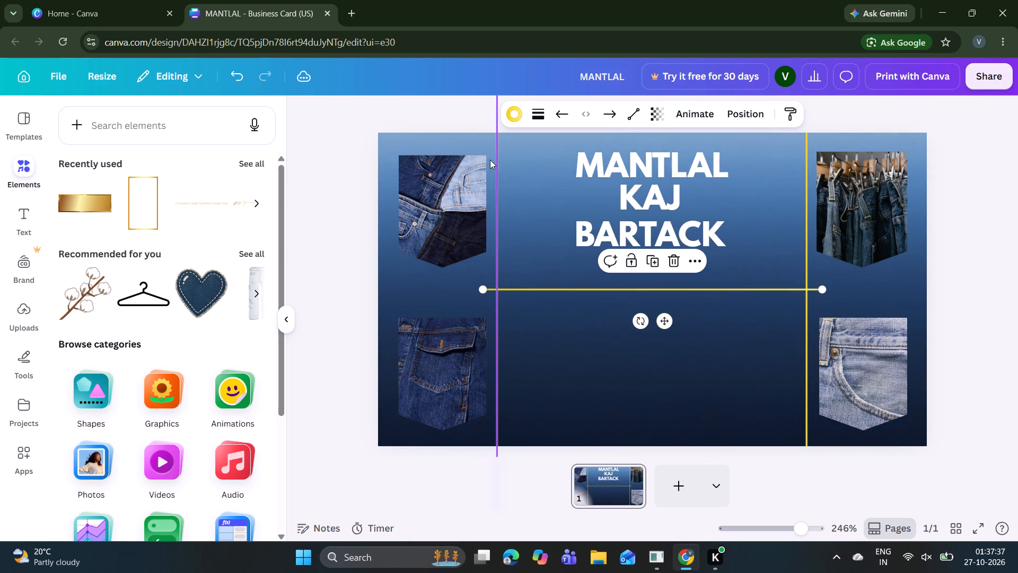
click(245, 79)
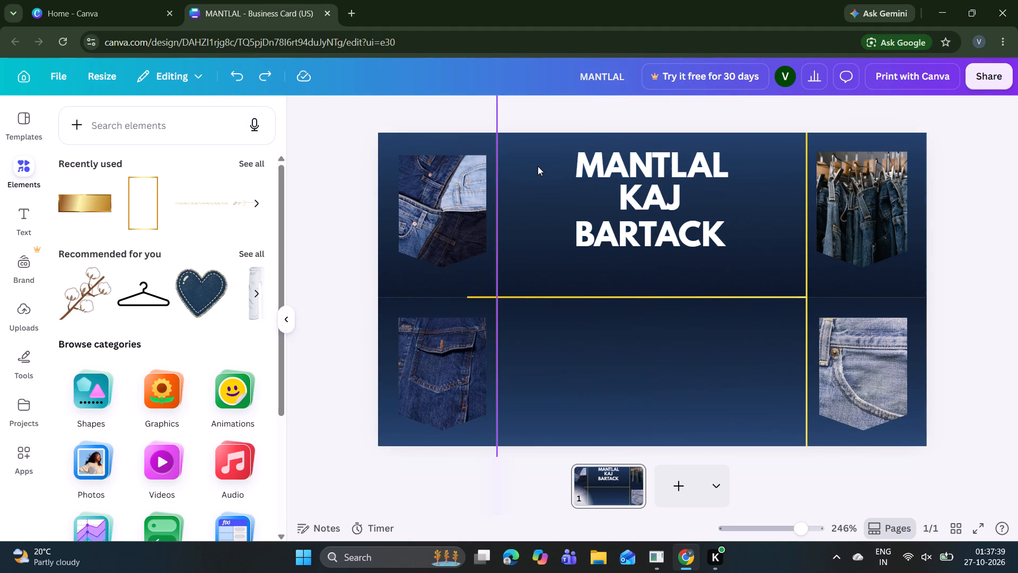
Delete the horizontal yellow divider beneath the MANTLAL KAJ BARTACK title.
click(631, 300)
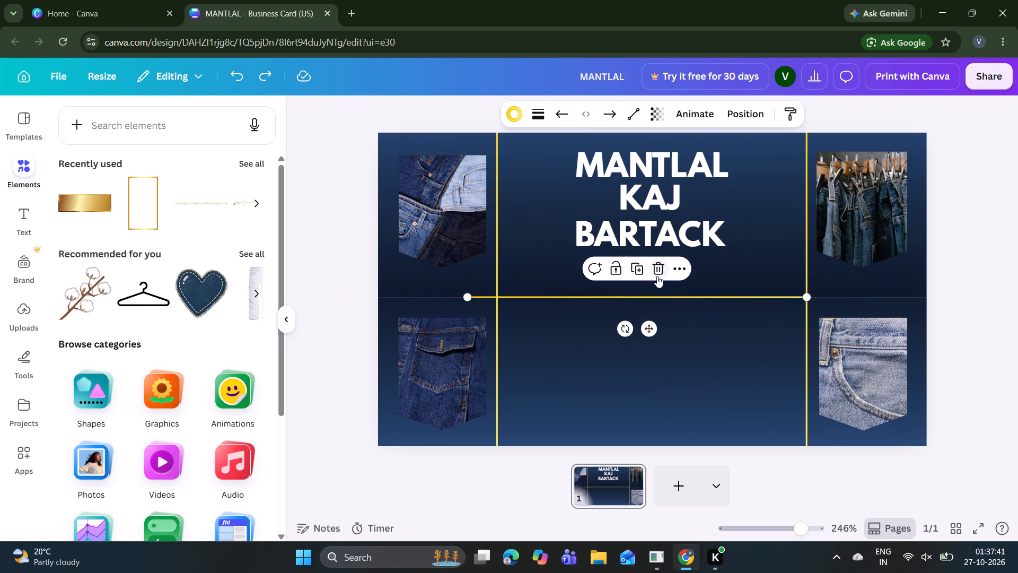
click(657, 276)
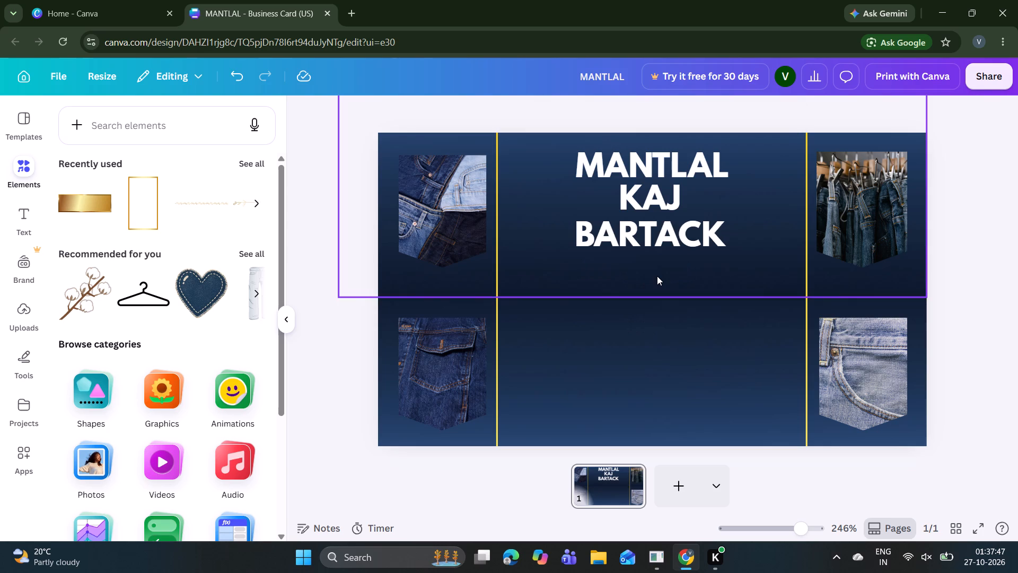
Duplicate the left vertical yellow line and rotate the copy until it is horizontal.
click(494, 271)
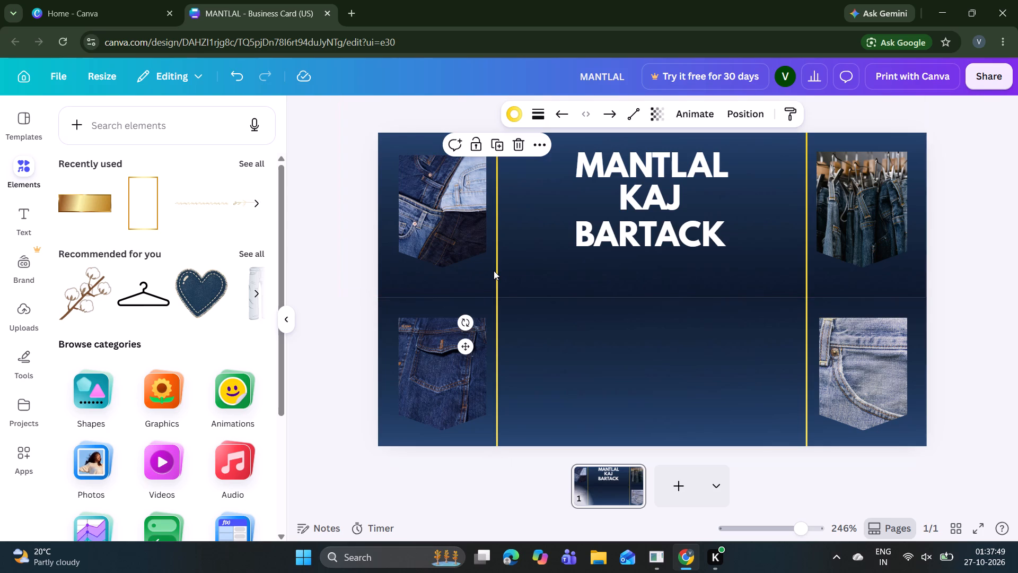
click(501, 146)
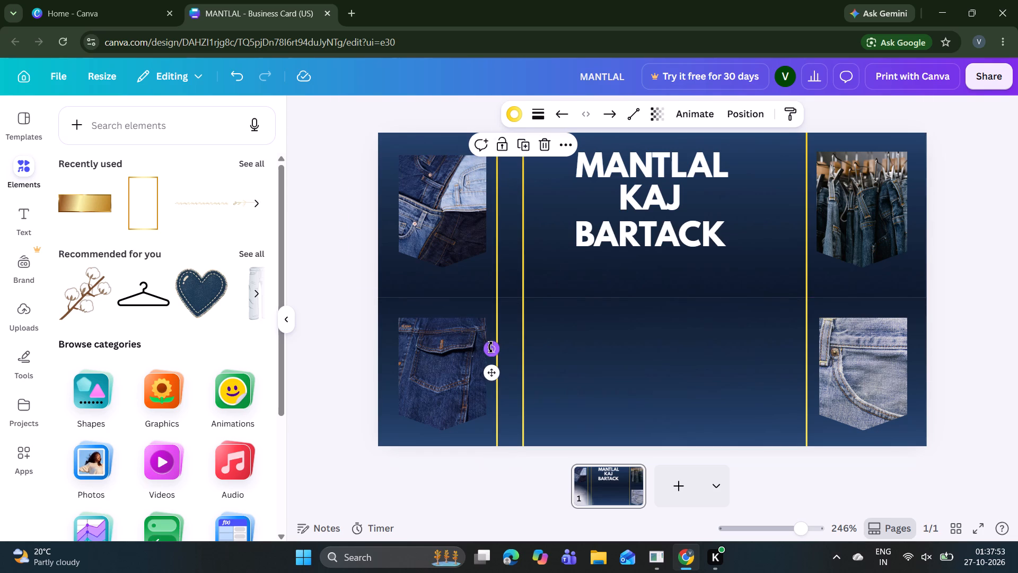
drag(490, 347, 536, 267)
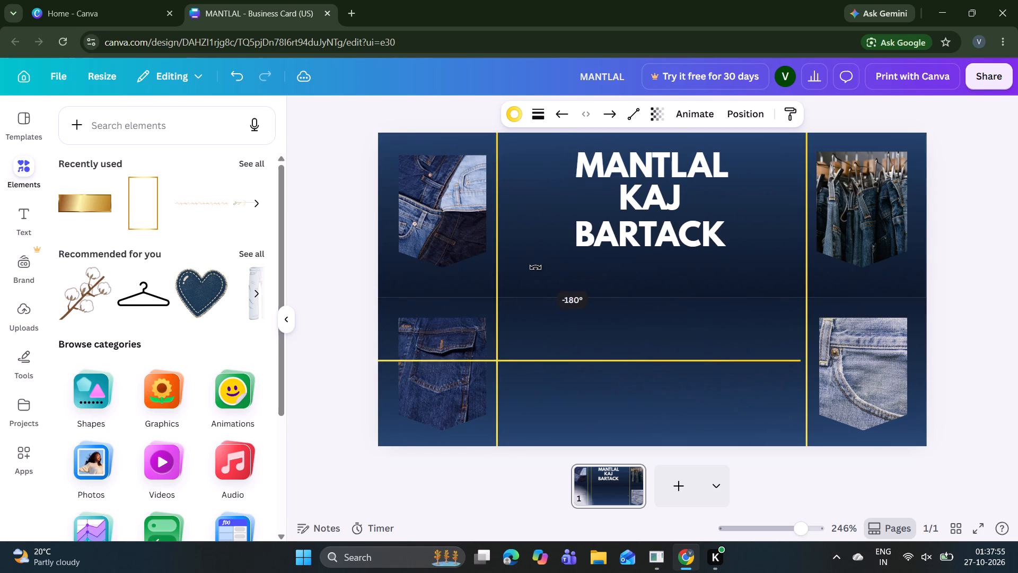
drag(536, 267, 539, 261)
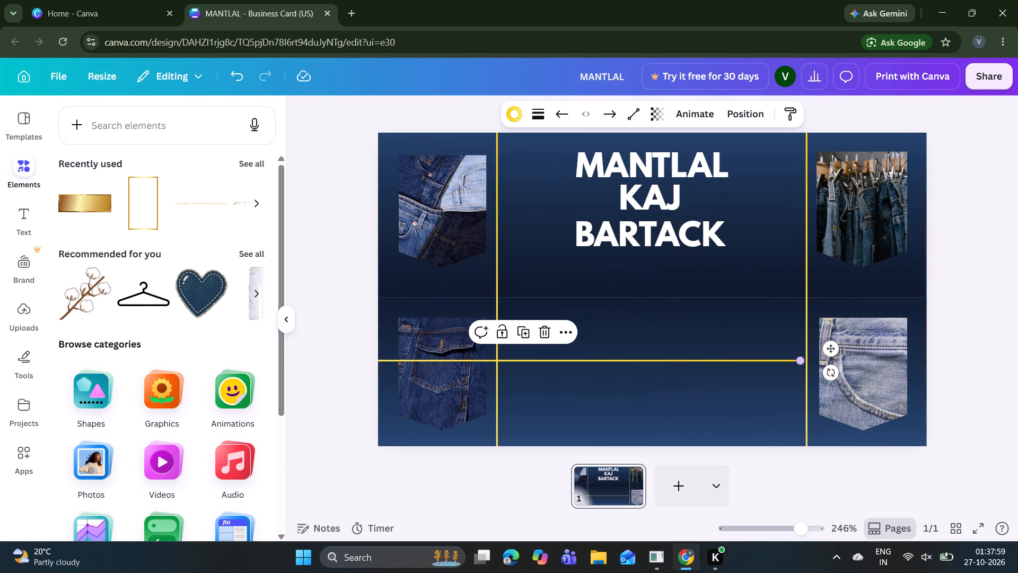
Shorten the horizontal copy to a length of about 0.8, roughly the width of the left picture column, and keep it level.
drag(798, 361, 615, 371)
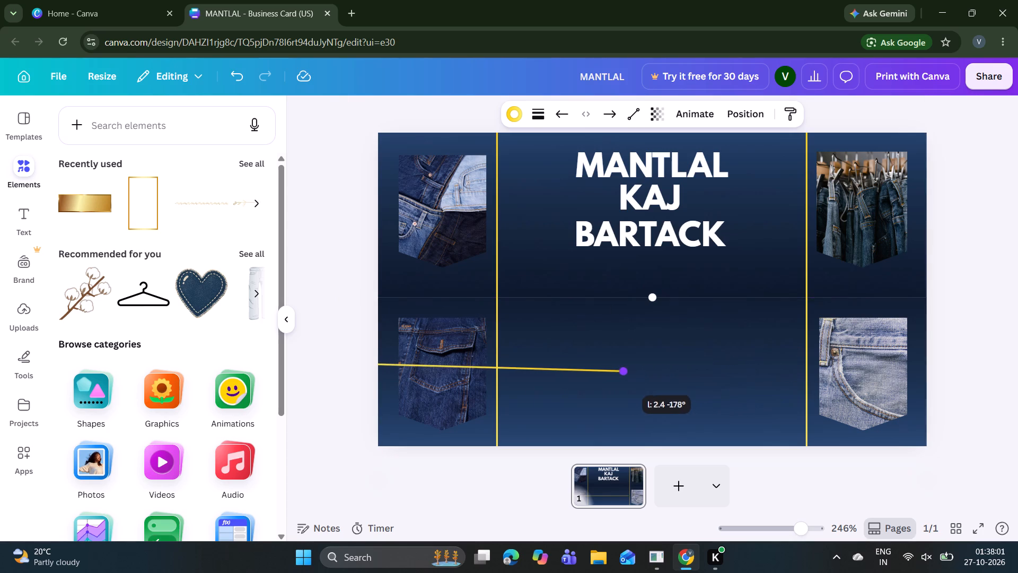
drag(615, 371, 575, 369)
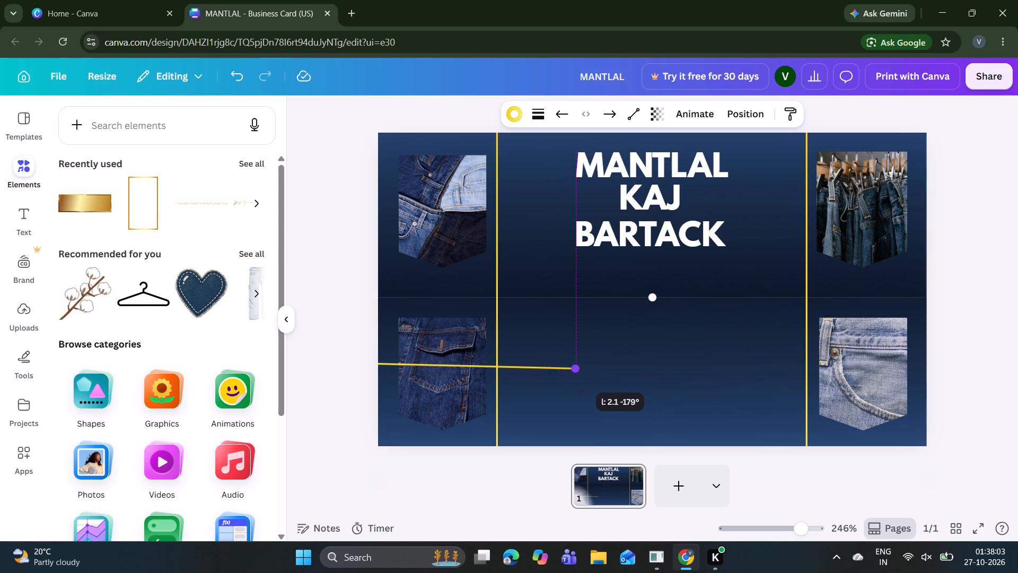
drag(575, 369, 576, 365)
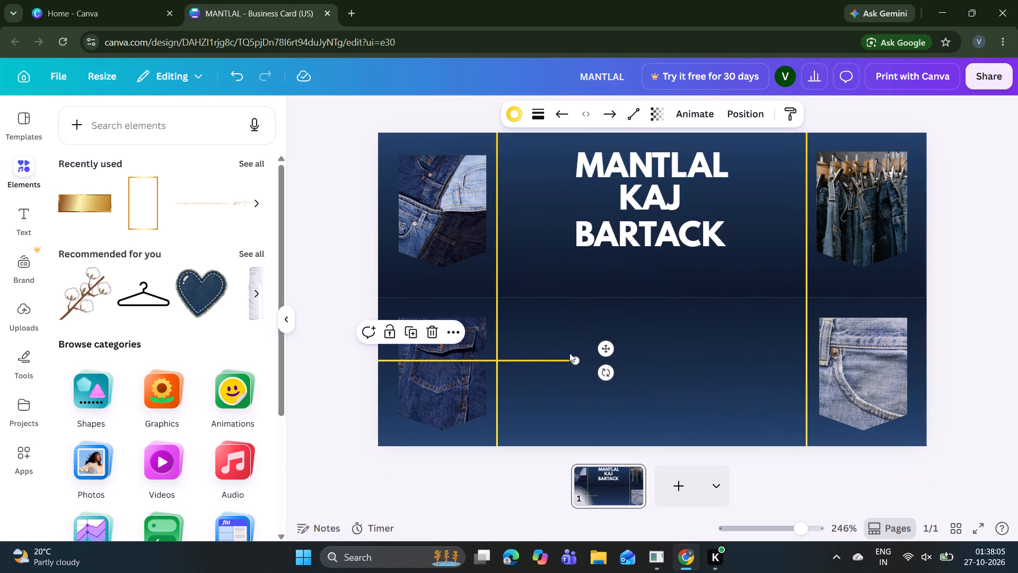
drag(605, 344, 787, 328)
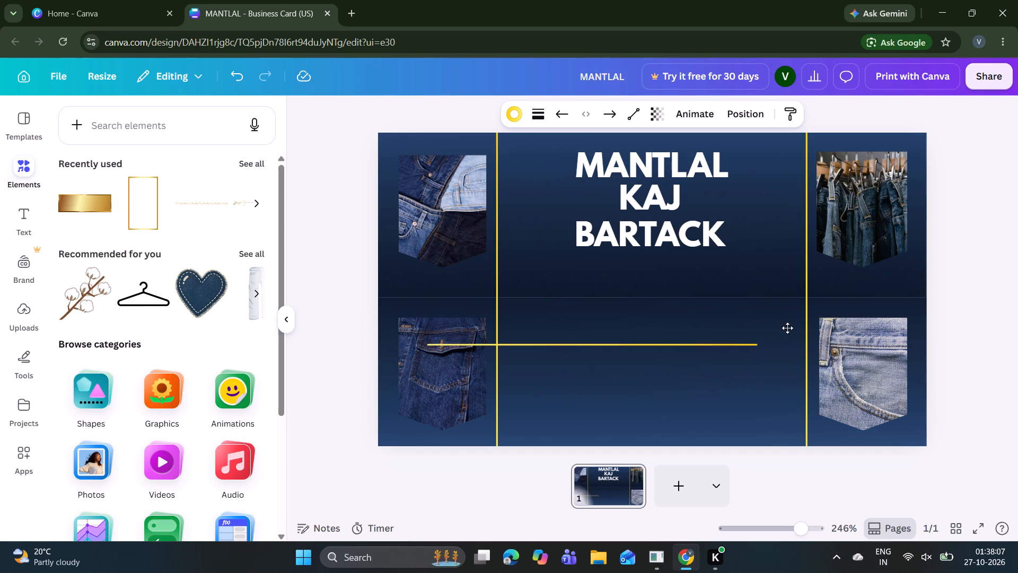
drag(787, 328, 787, 327)
drag(761, 341, 611, 364)
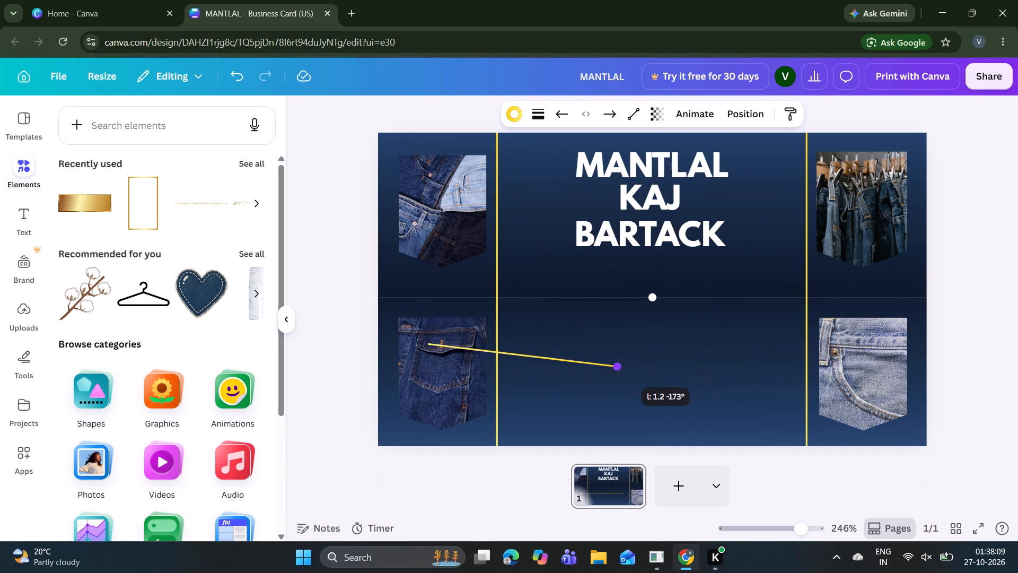
drag(611, 364, 554, 346)
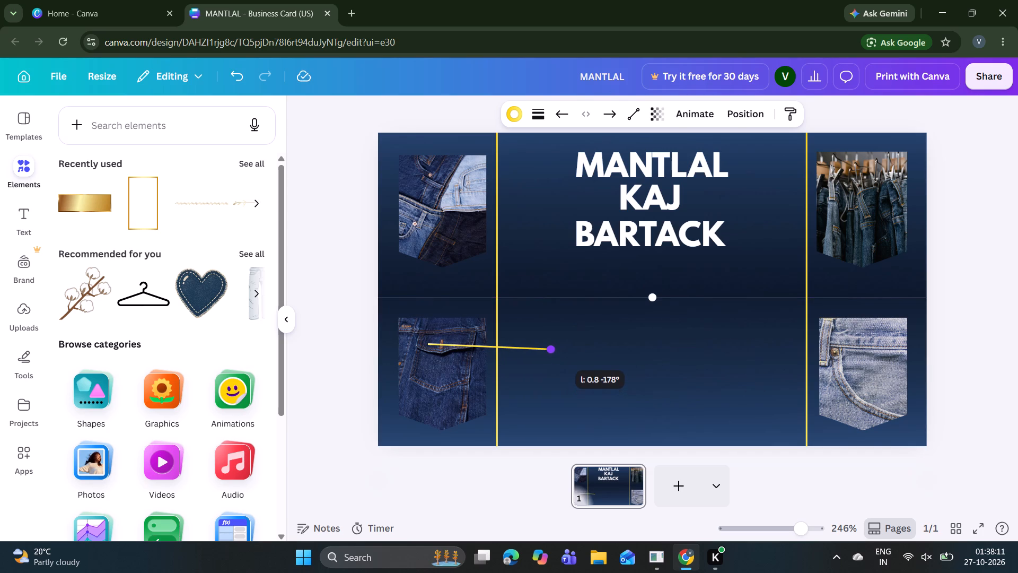
drag(554, 346, 554, 342)
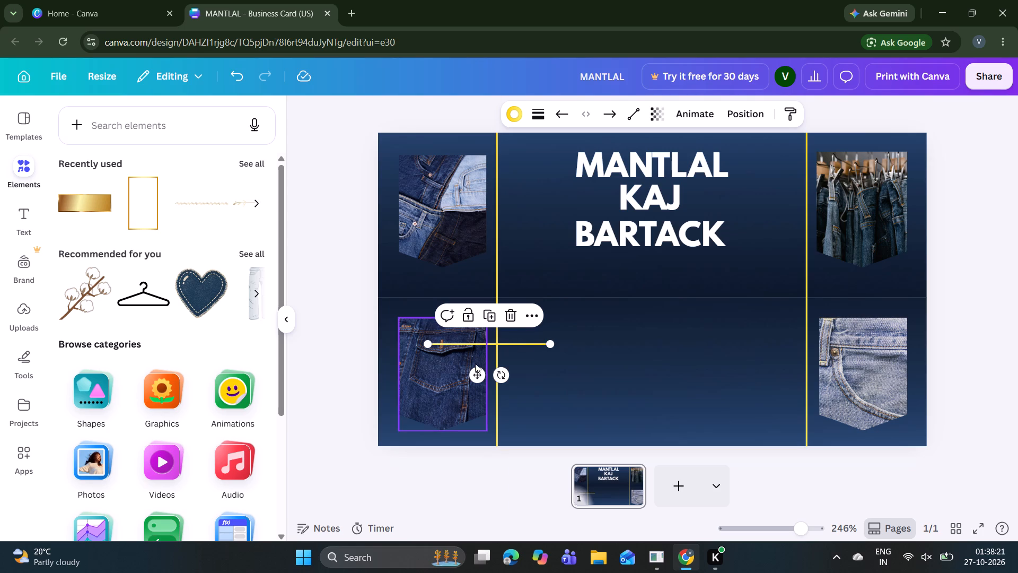
Place the short horizontal line between the two left-hand denim pictures, ending at the left vertical line.
drag(477, 371, 420, 324)
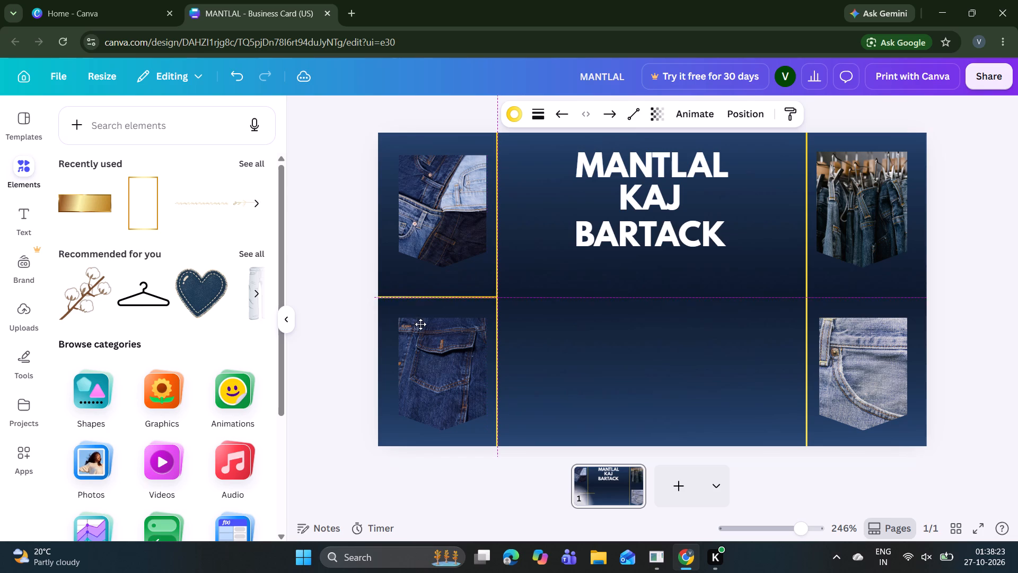
drag(420, 324, 424, 325)
click(312, 245)
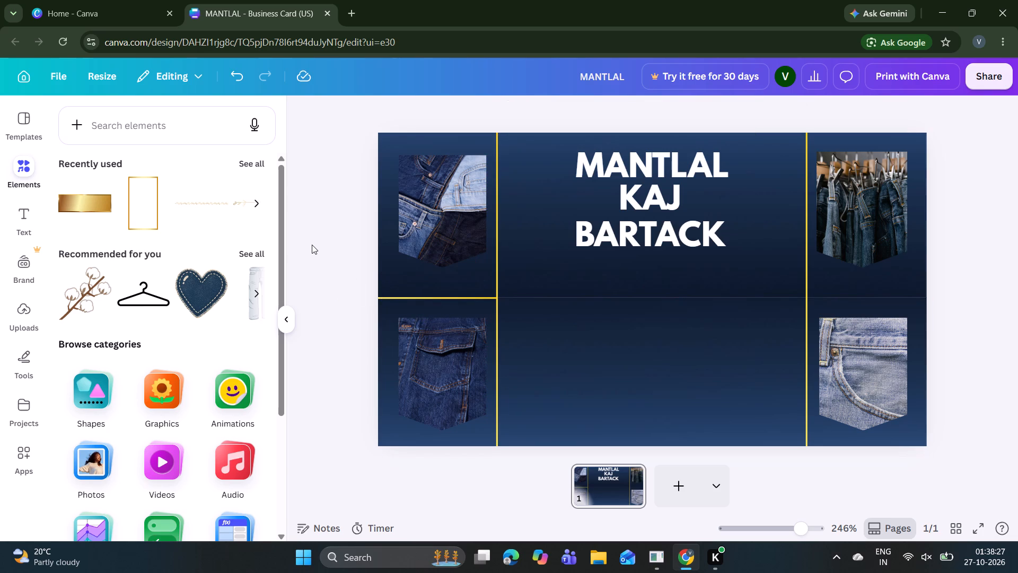
Duplicate the short horizontal line and place the copy between the two right-hand denim pictures, starting at the right vertical line.
click(406, 299)
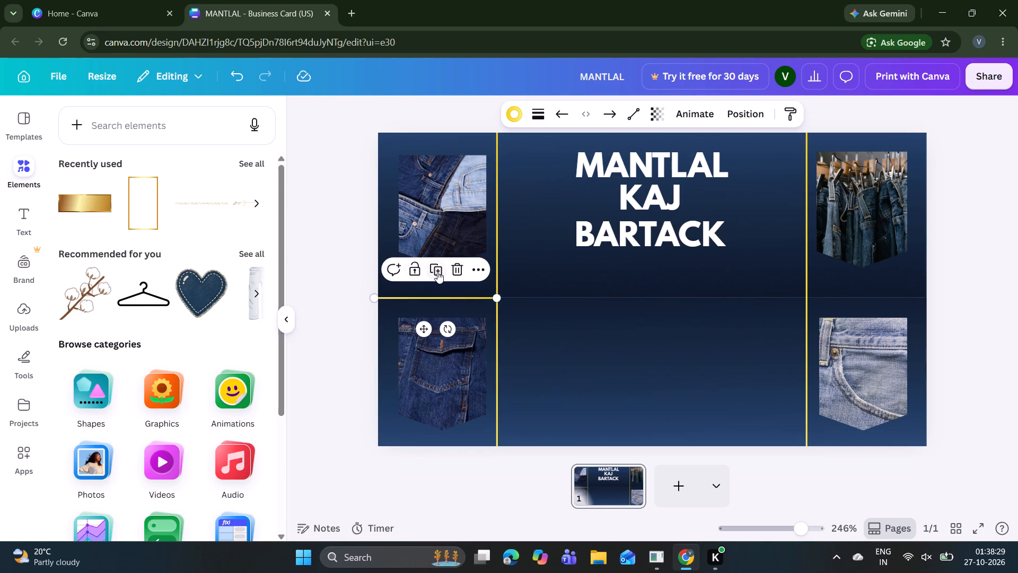
click(439, 272)
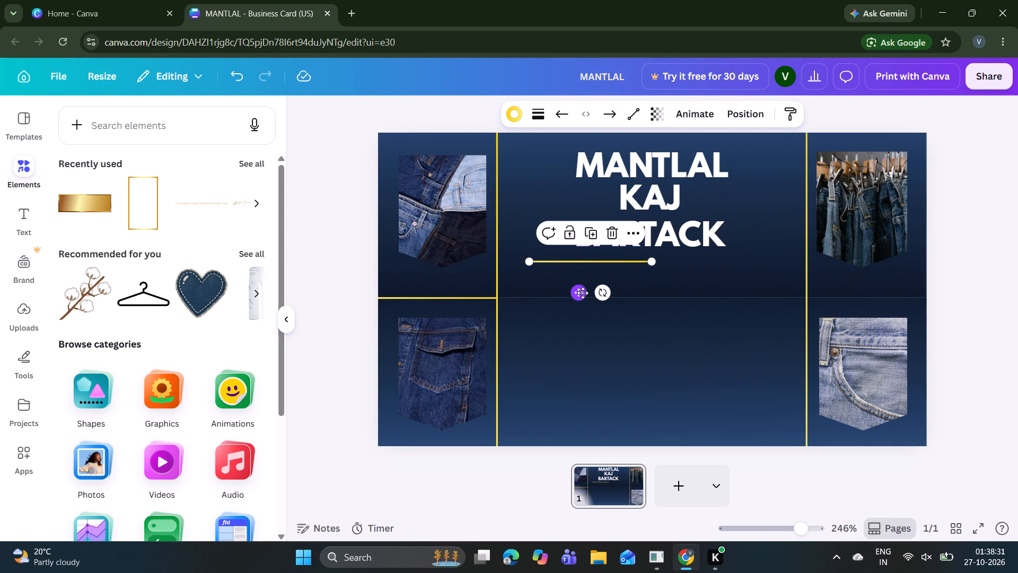
drag(583, 293, 841, 318)
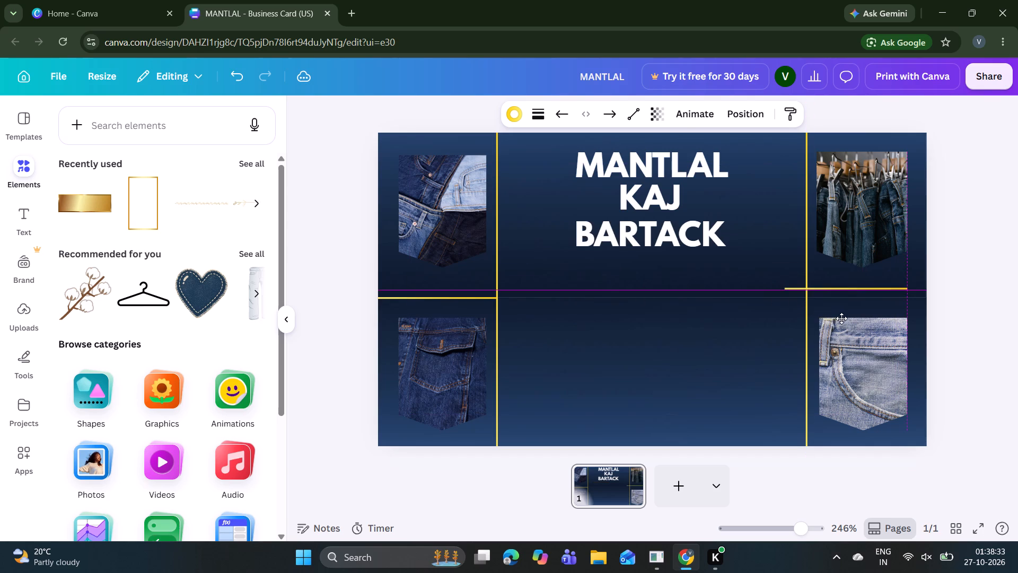
drag(841, 318, 850, 320)
drag(849, 320, 857, 327)
click(959, 250)
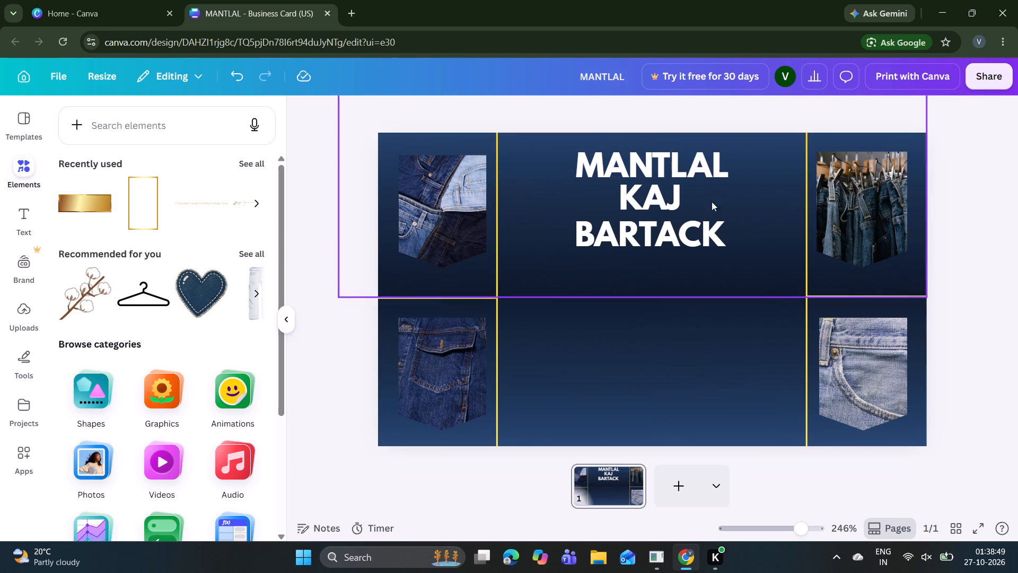
Recolour the MANTLAL title text with the design's yellow linear gradient (#ffd10a, #fff06b).
click(636, 173)
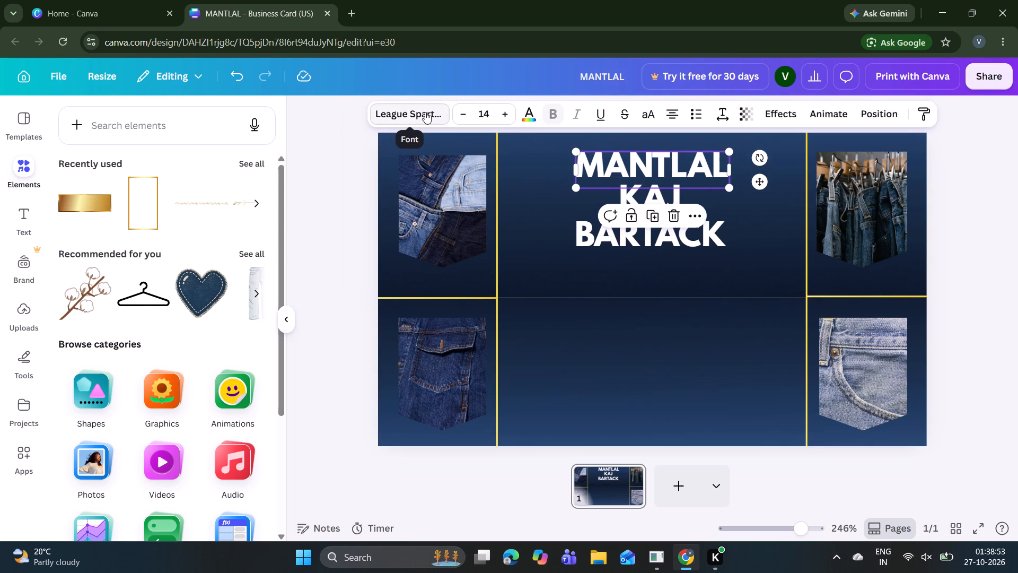
click(531, 111)
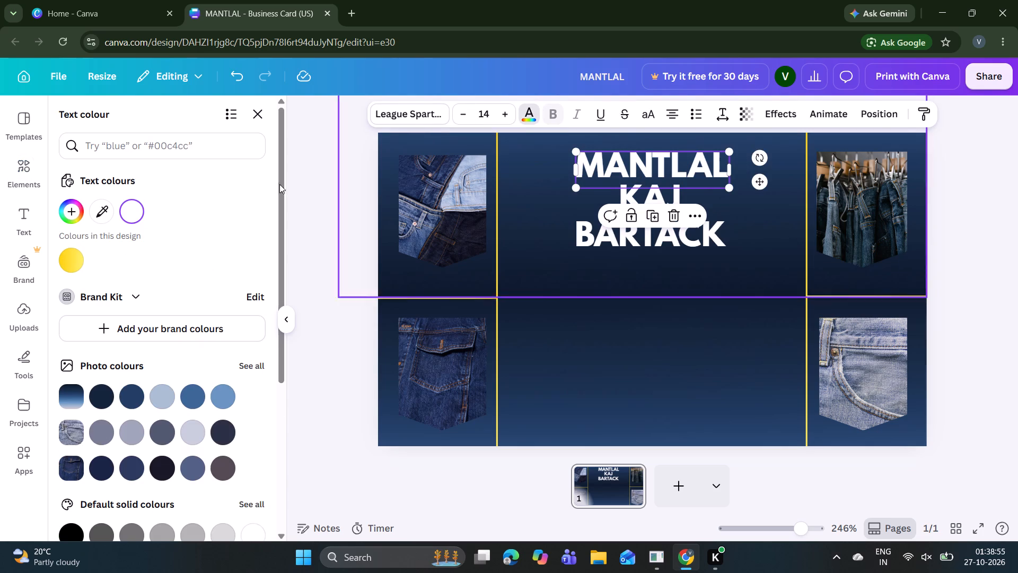
click(77, 258)
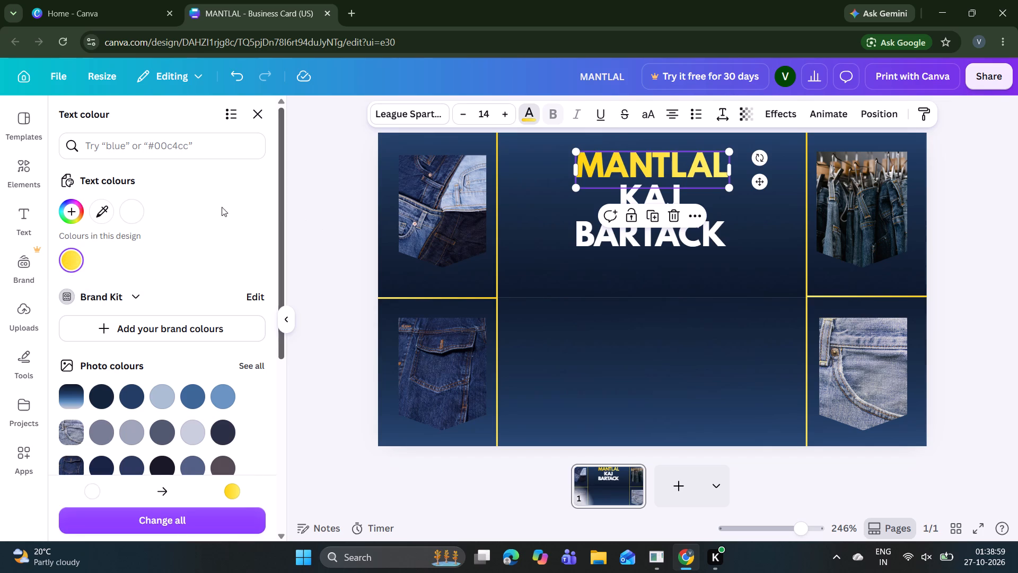
Recolour the KAJ and BARTACK title texts with the design's yellow gradient, matching MANTLAL.
click(71, 265)
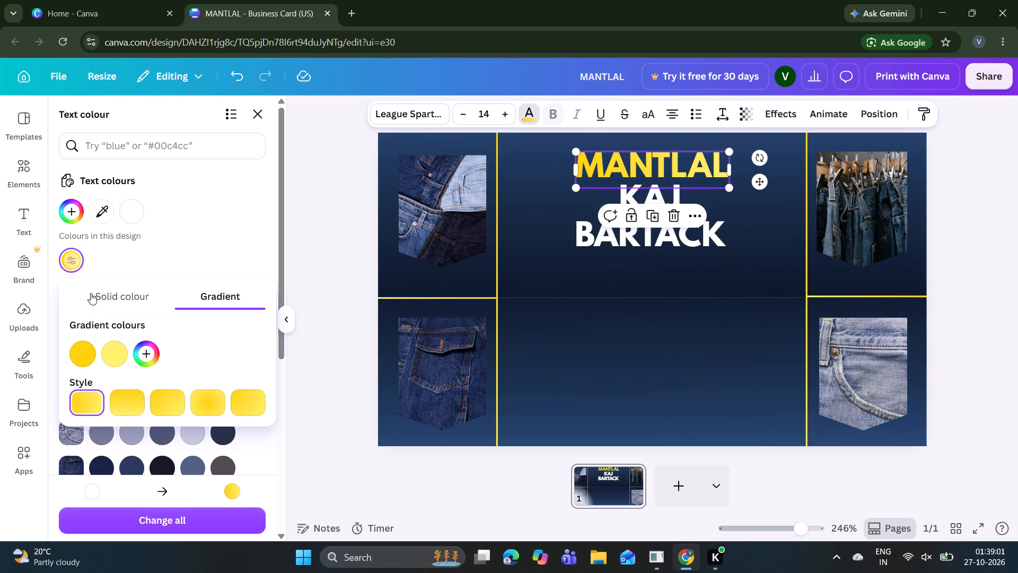
click(234, 206)
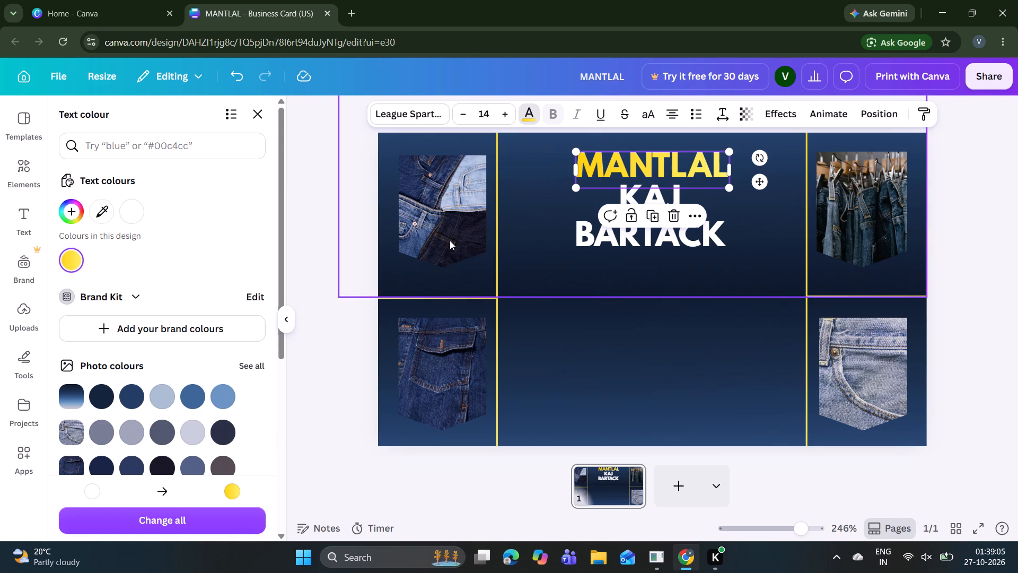
click(653, 185)
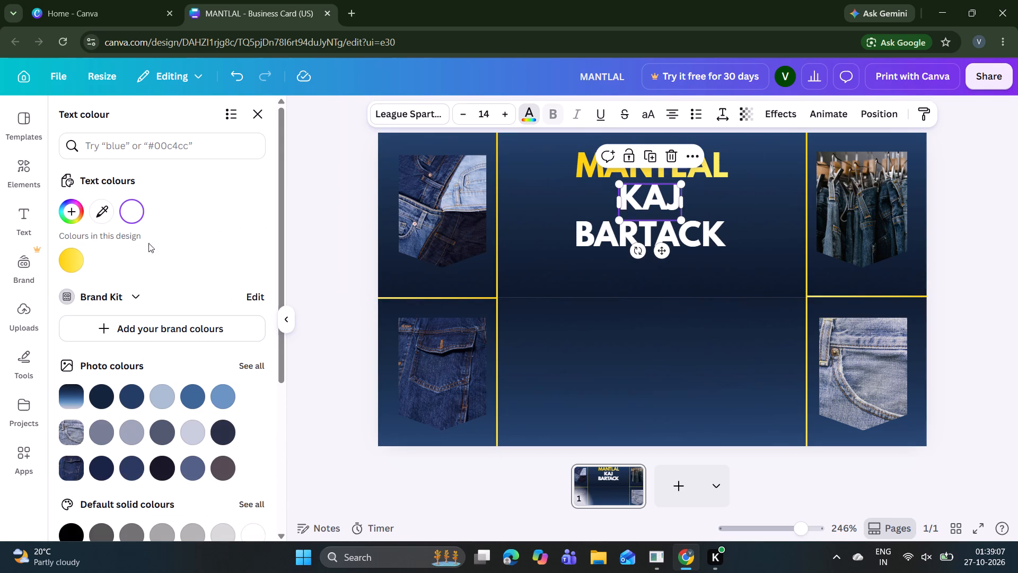
click(71, 266)
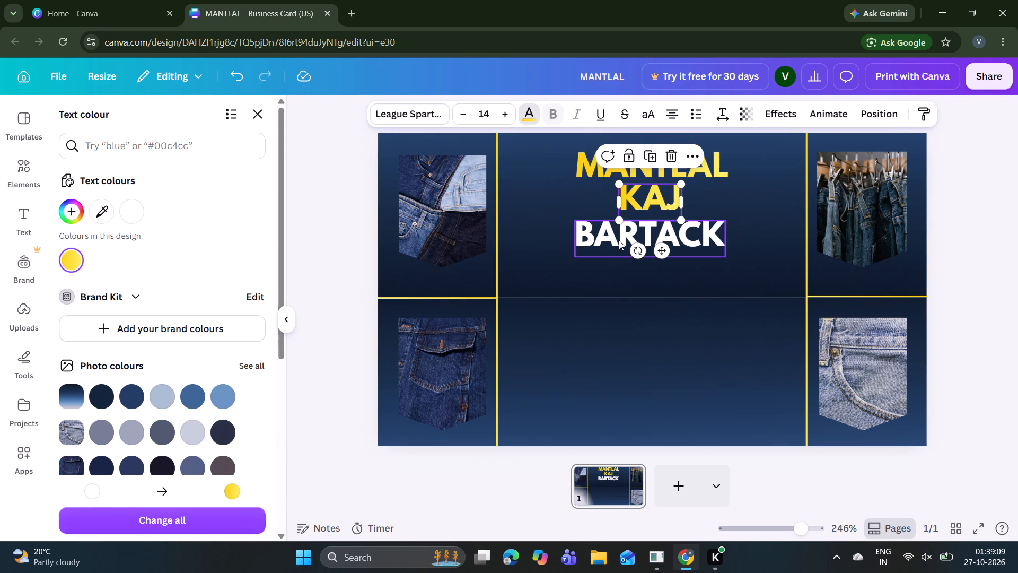
click(619, 240)
click(84, 255)
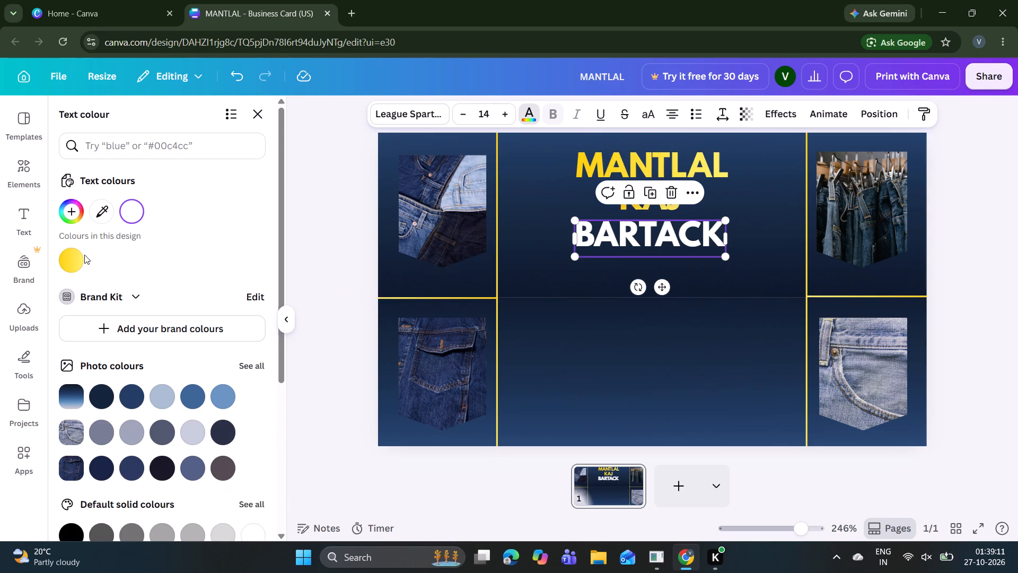
click(81, 257)
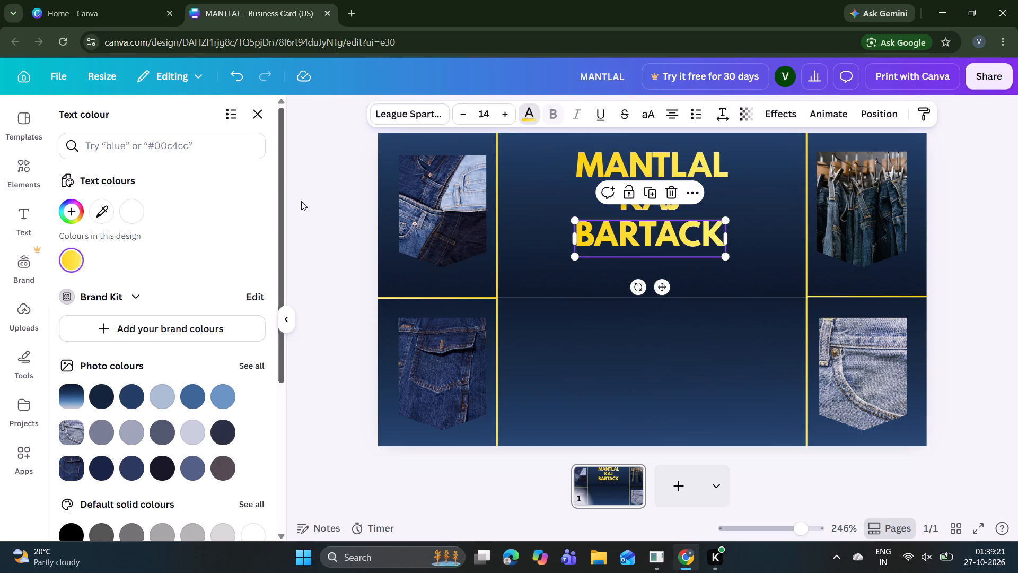
click(339, 219)
click(339, 219)
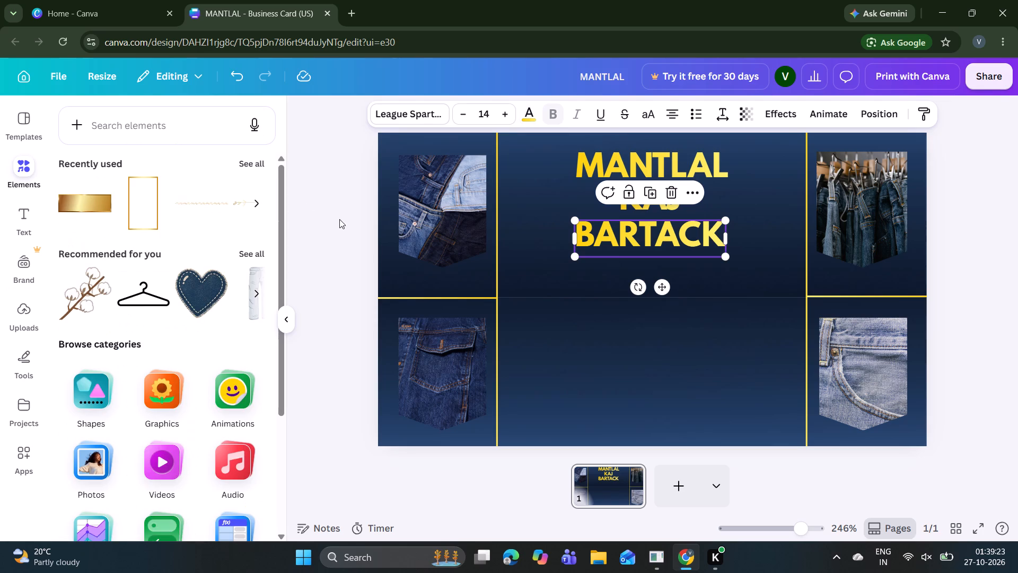
Move MANTLAL towards the left vertical line and place KAJ on the same row to its right, leaving a gap between them.
click(675, 158)
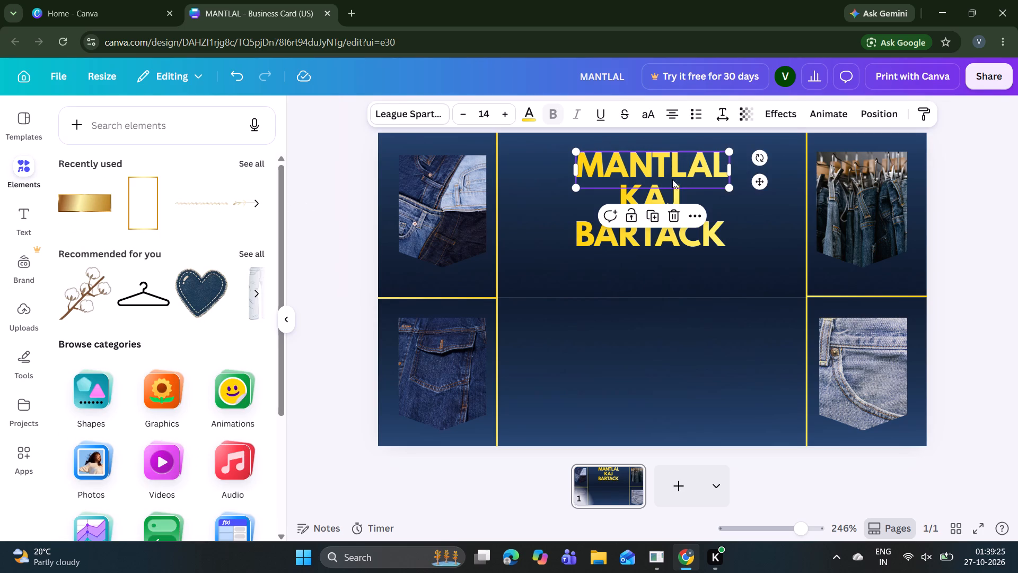
drag(757, 179, 695, 179)
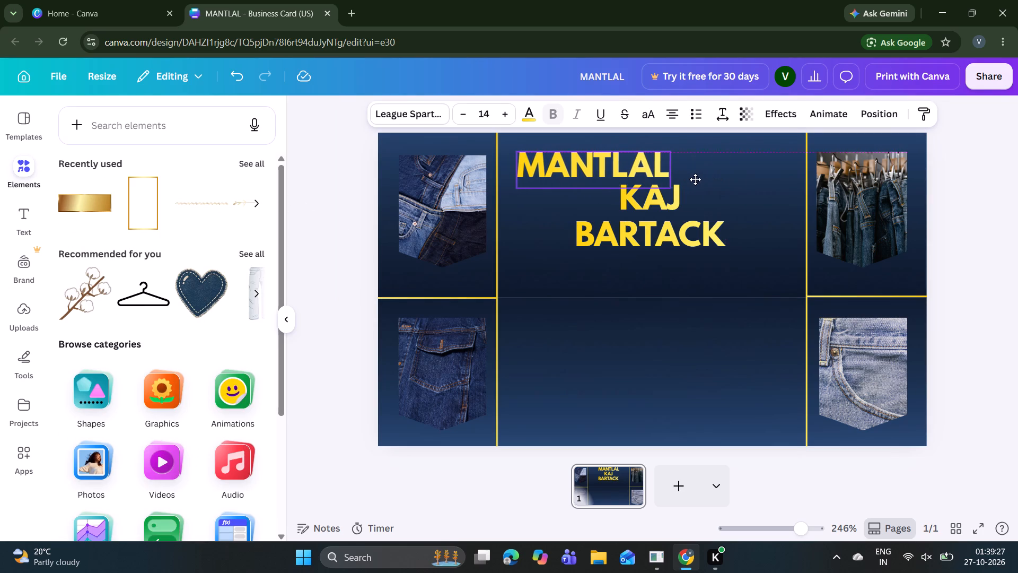
drag(695, 179, 694, 179)
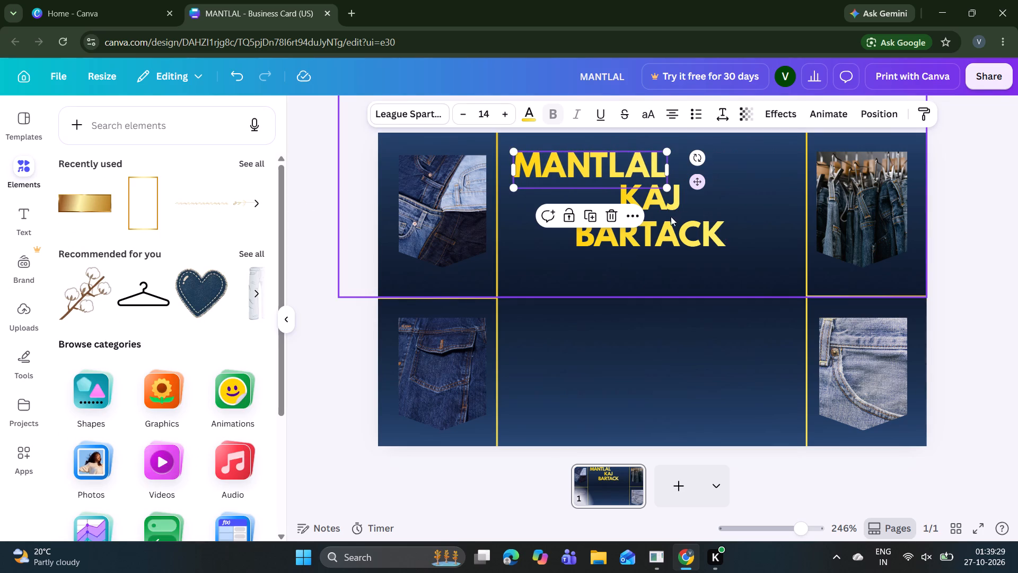
click(667, 203)
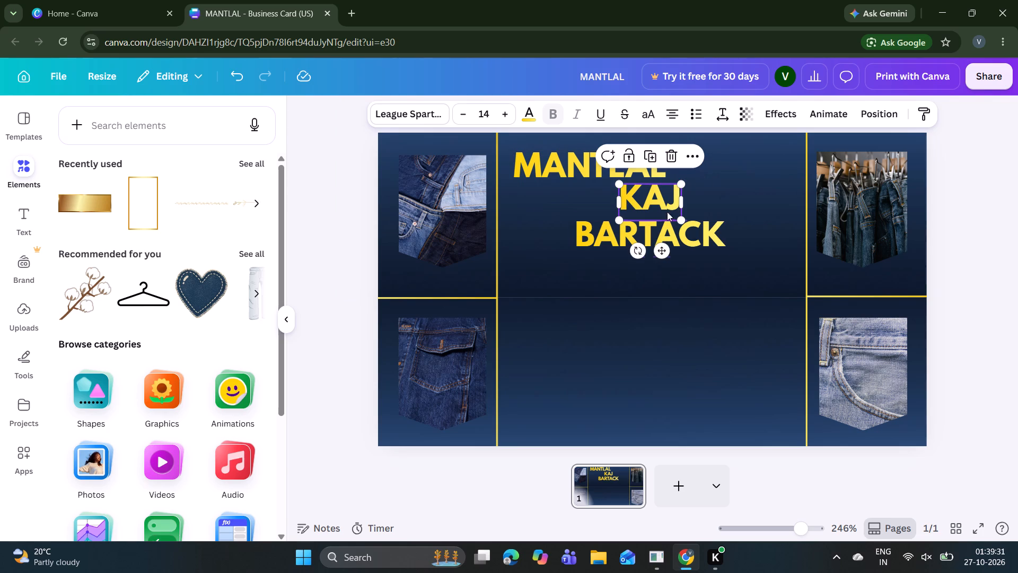
drag(659, 250, 731, 218)
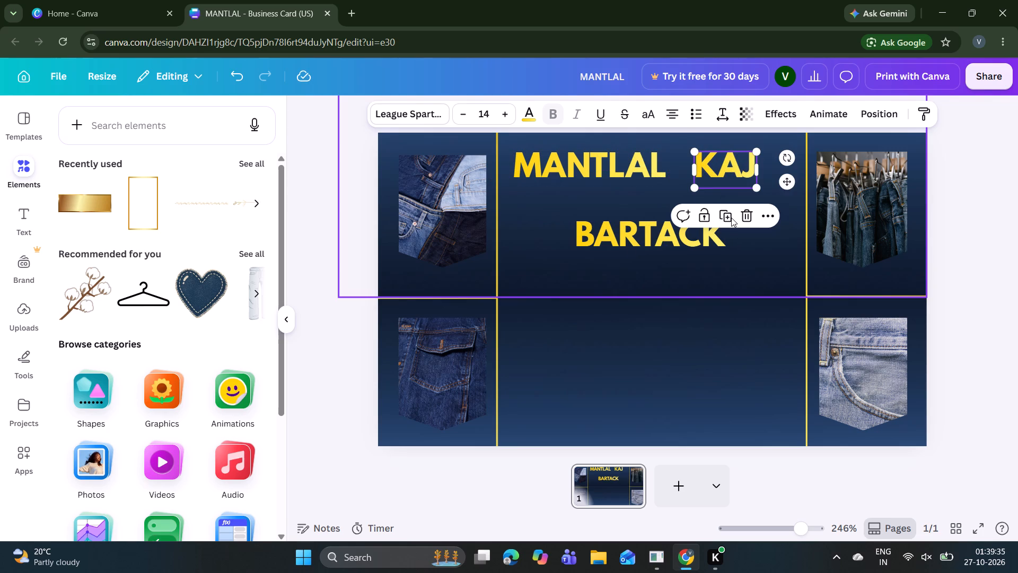
Add a heading text box containing "&" to the card.
click(16, 216)
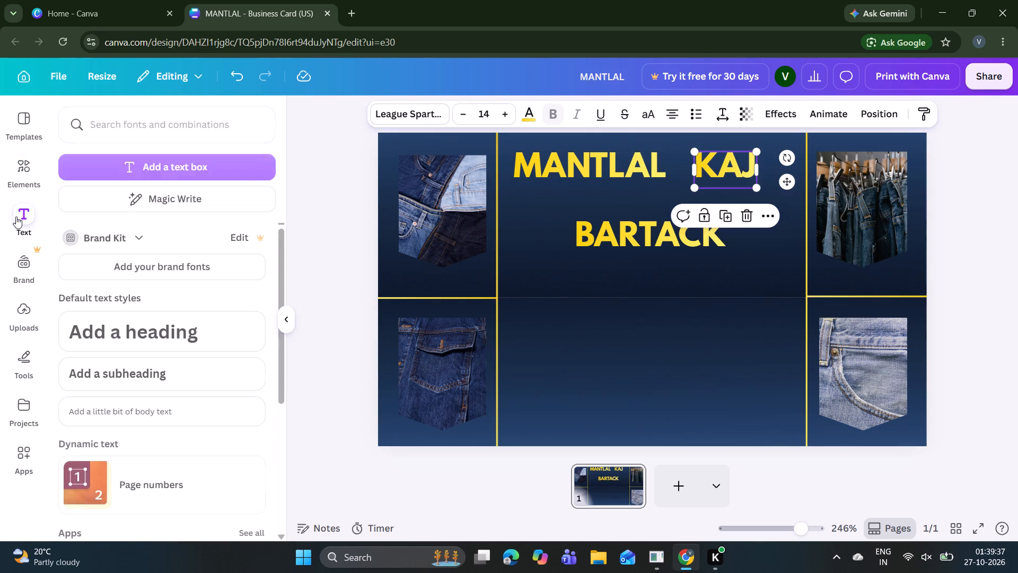
click(119, 332)
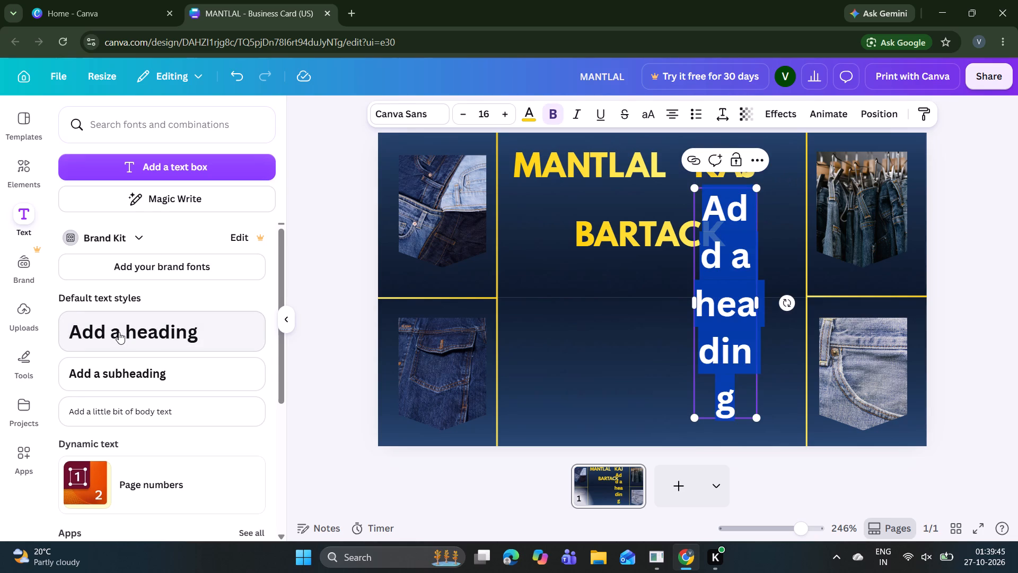
key(shift+ampersand)
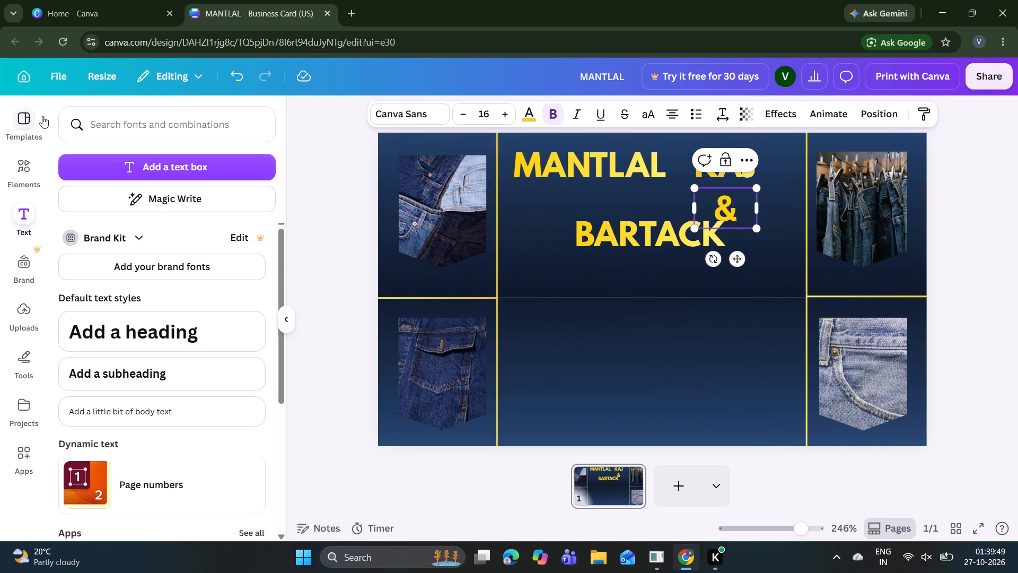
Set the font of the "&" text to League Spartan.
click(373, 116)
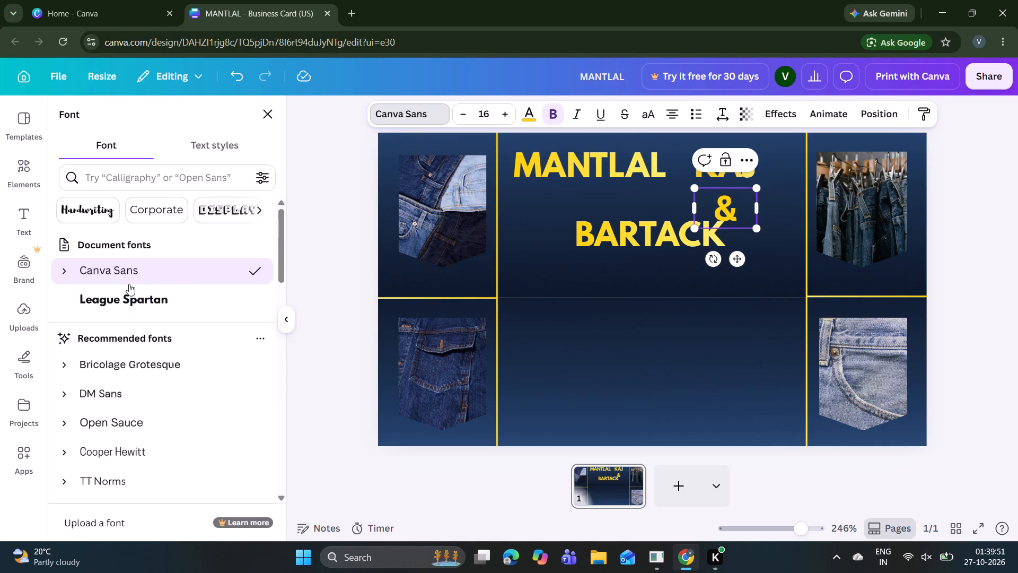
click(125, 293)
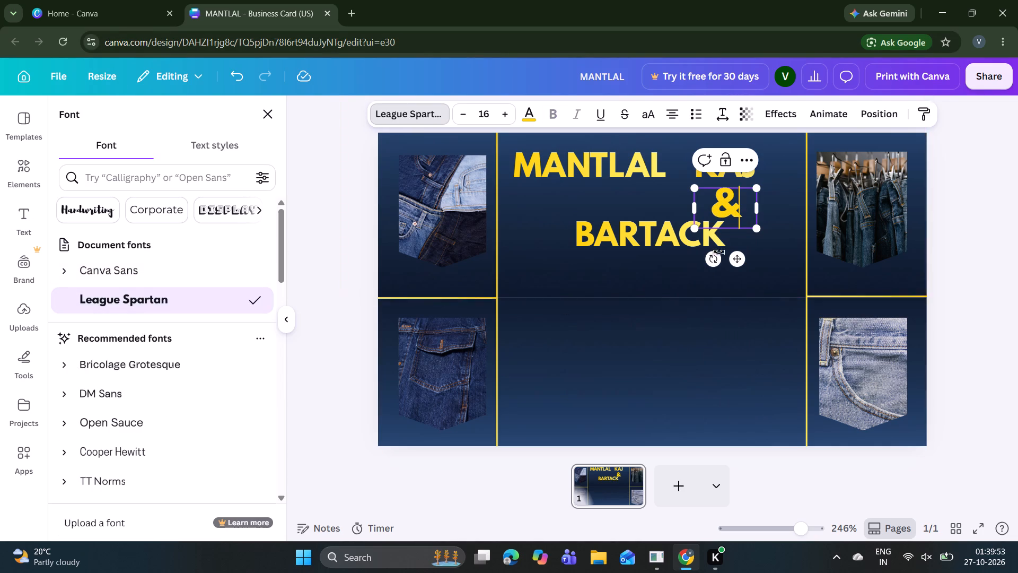
Position the "&" between MANTLAL and KAJ, shifting KAJ further right to make room for it.
drag(739, 255, 696, 214)
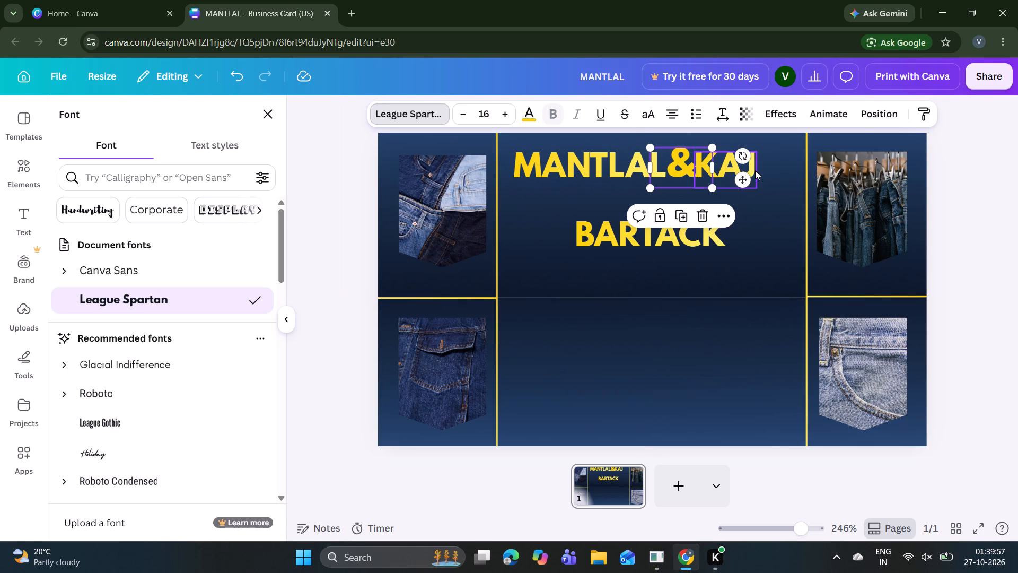
click(755, 170)
drag(789, 181, 811, 181)
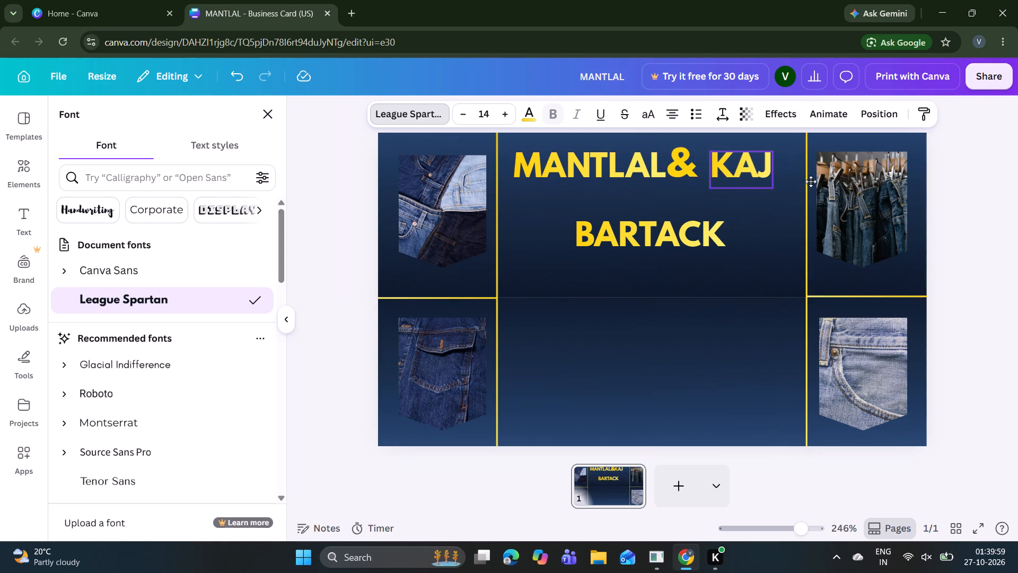
drag(811, 181, 815, 183)
click(681, 154)
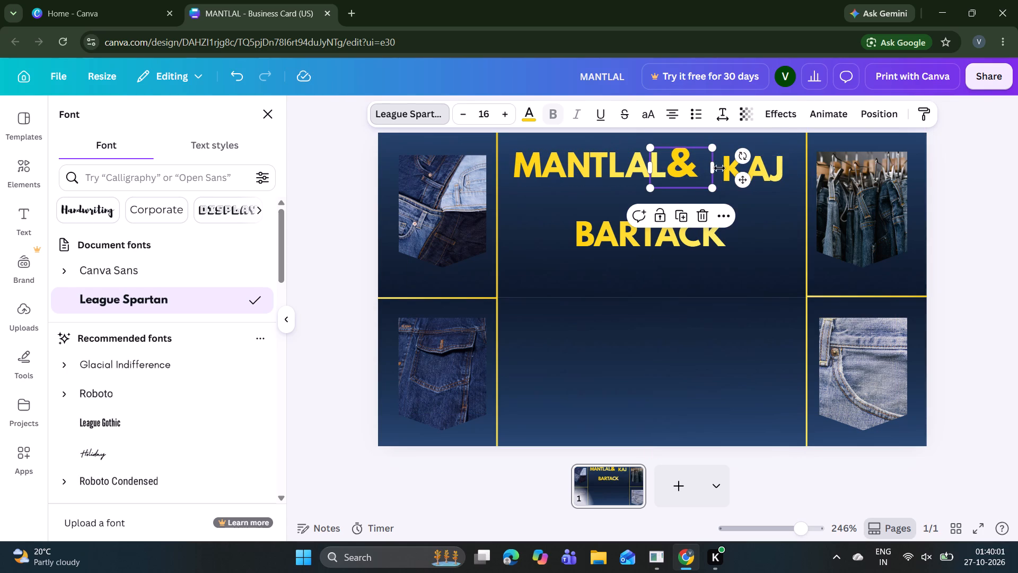
drag(749, 180, 757, 181)
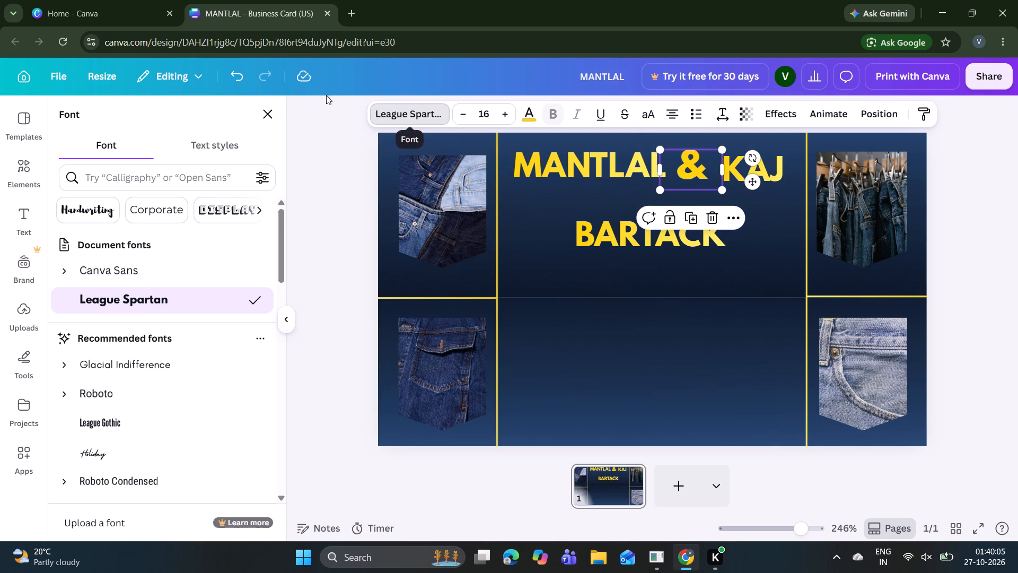
click(226, 82)
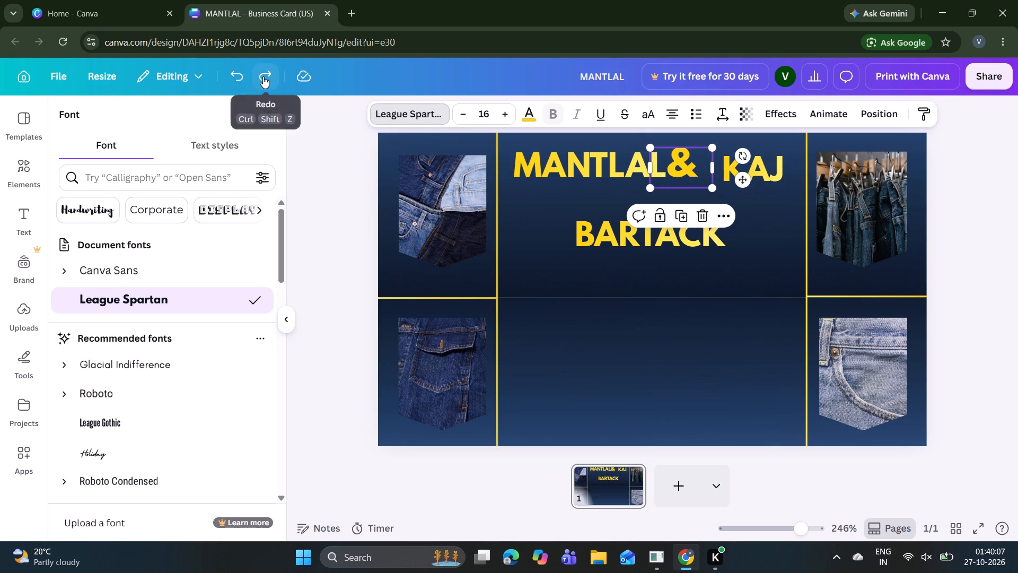
click(263, 76)
Change the font of the "&" text to Canva Sans.
click(389, 110)
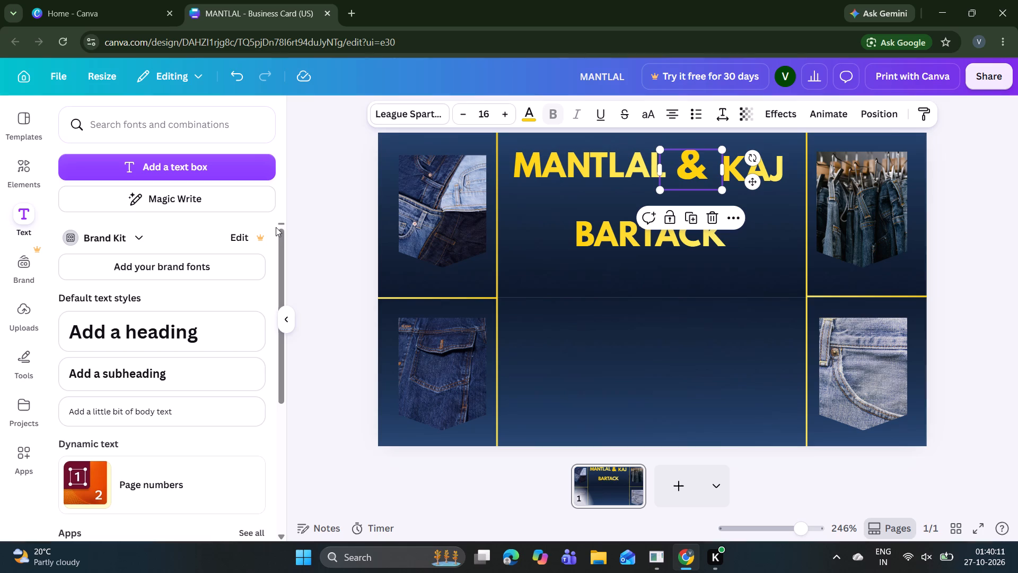
click(396, 113)
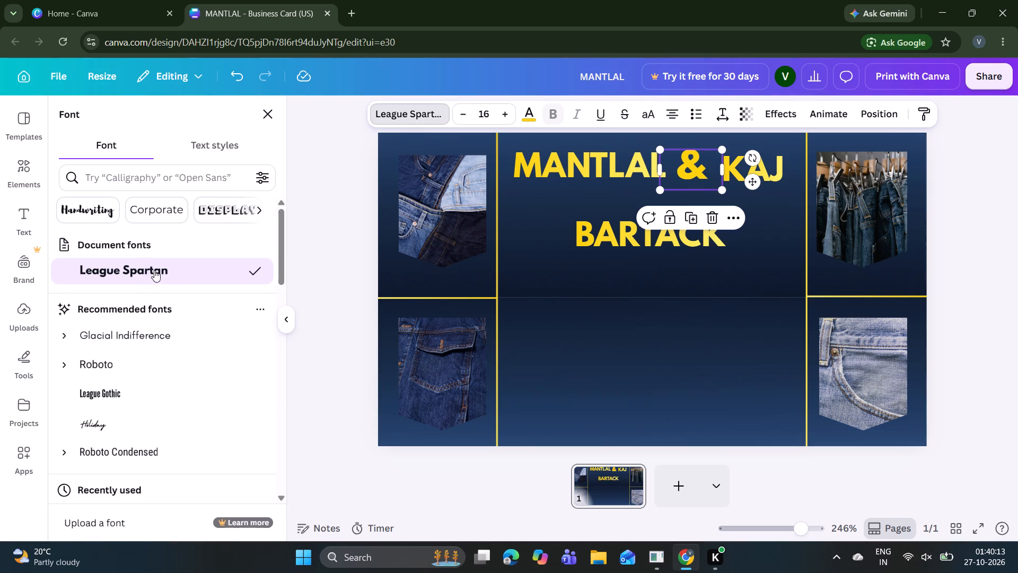
scroll(169, 323, up, 4)
scroll(169, 323, down, 2)
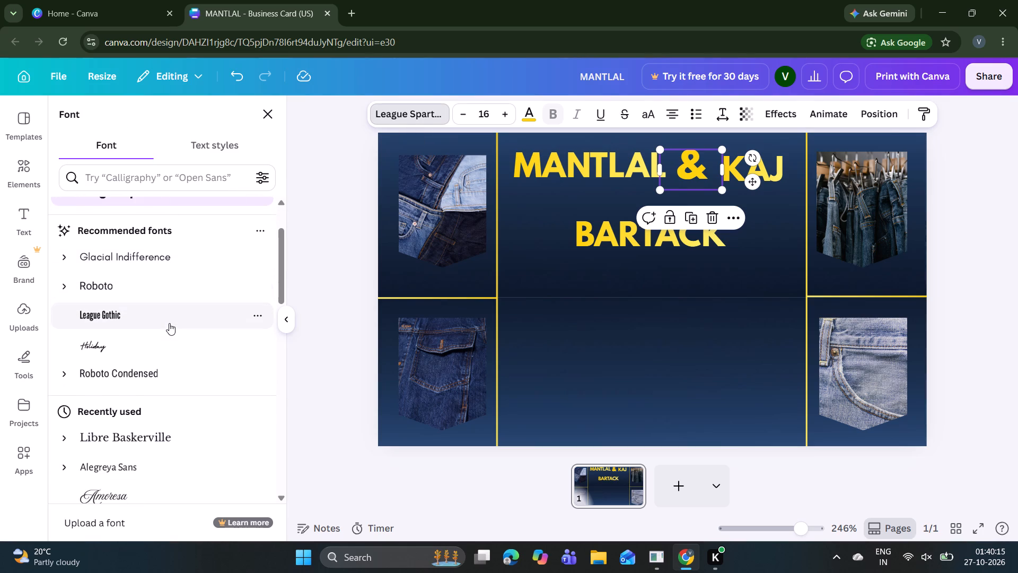
scroll(169, 323, down, 5)
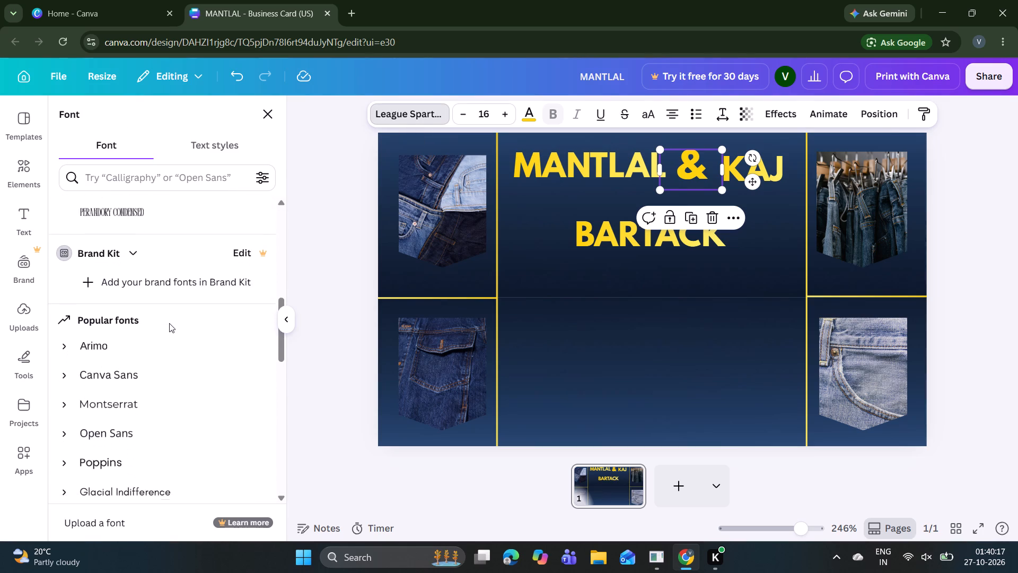
click(154, 368)
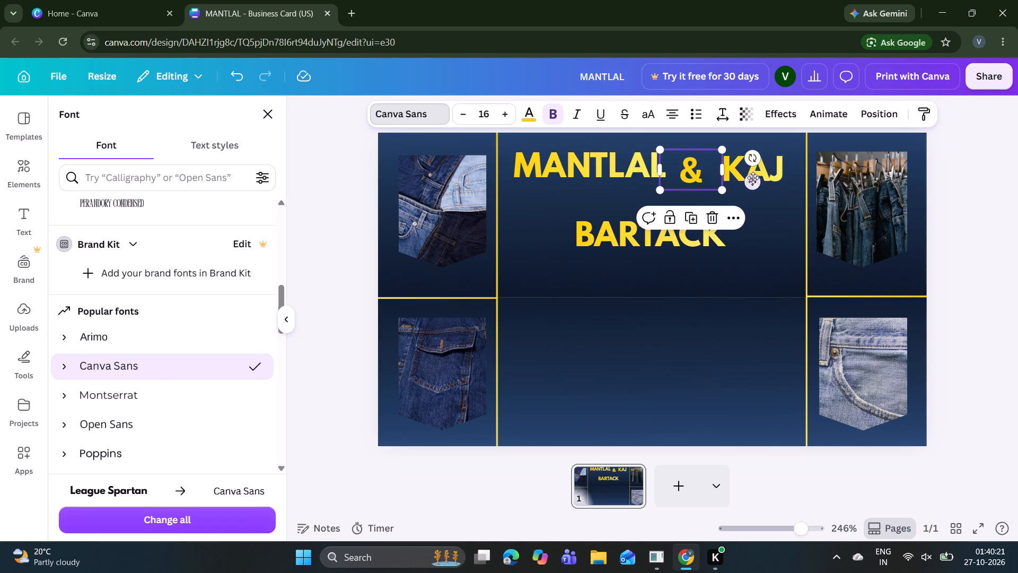
Line up the "&" and KAJ level with MANTLAL, with even gaps so the row reads MANTLAL & KAJ.
drag(747, 182, 744, 176)
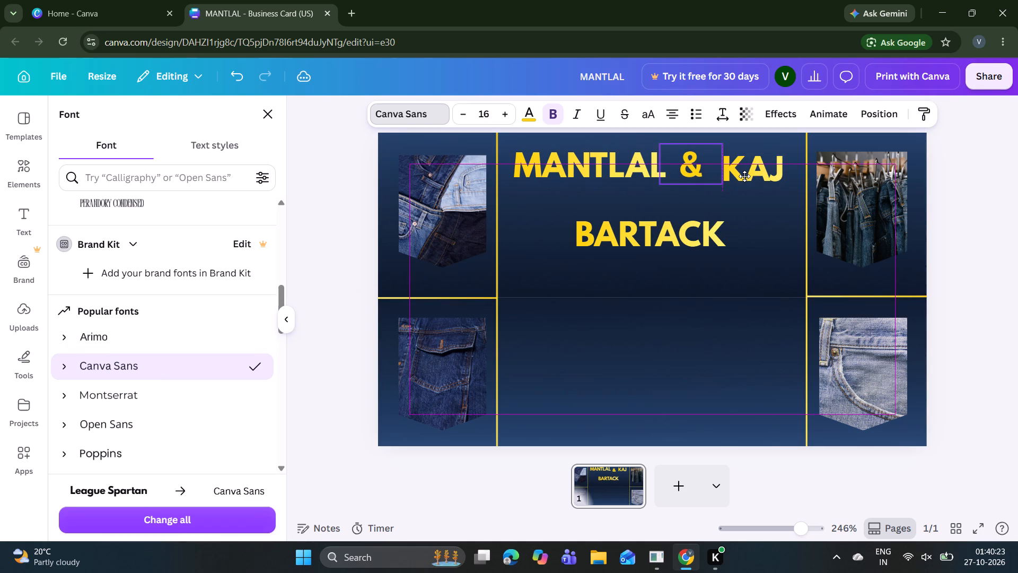
drag(744, 176, 741, 179)
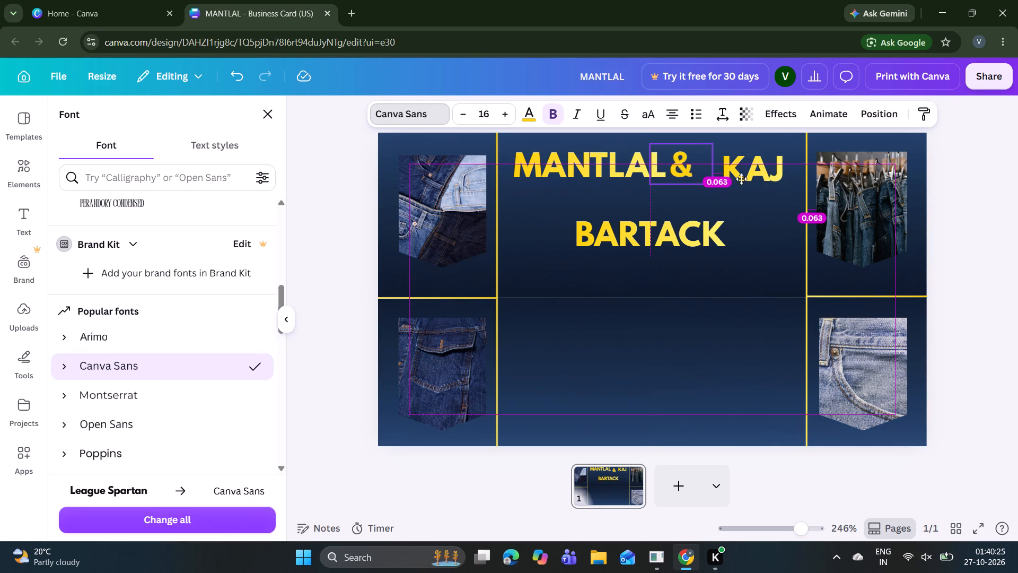
drag(741, 179, 746, 176)
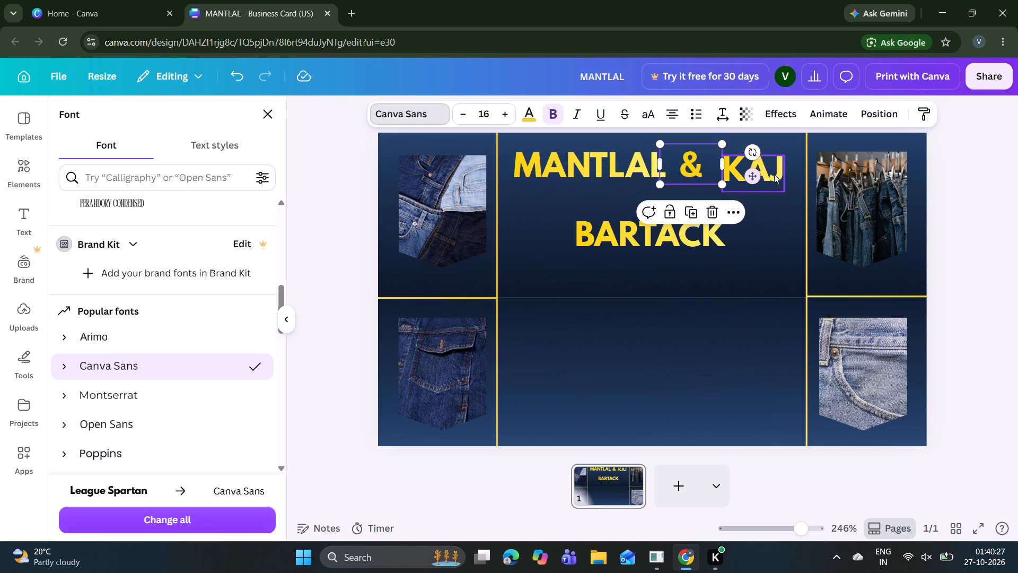
click(774, 174)
drag(818, 188, 811, 184)
click(961, 198)
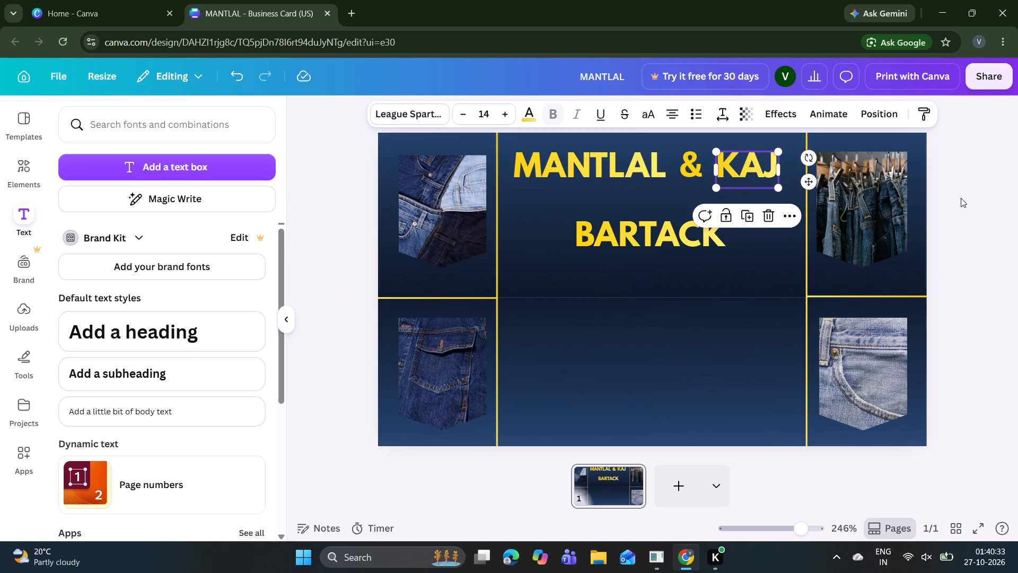
click(961, 198)
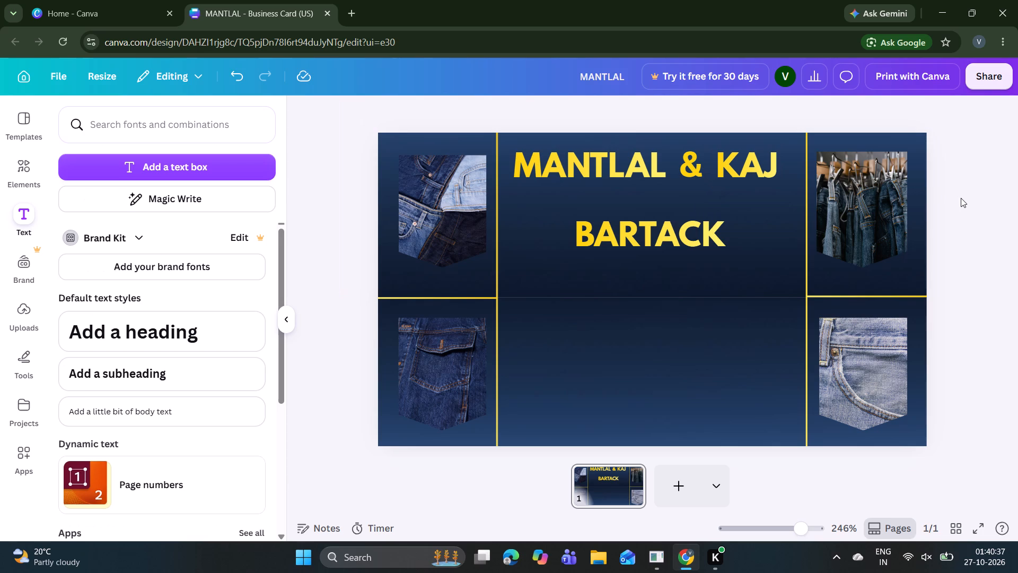
Centre the BARTACK text horizontally on the page.
click(645, 219)
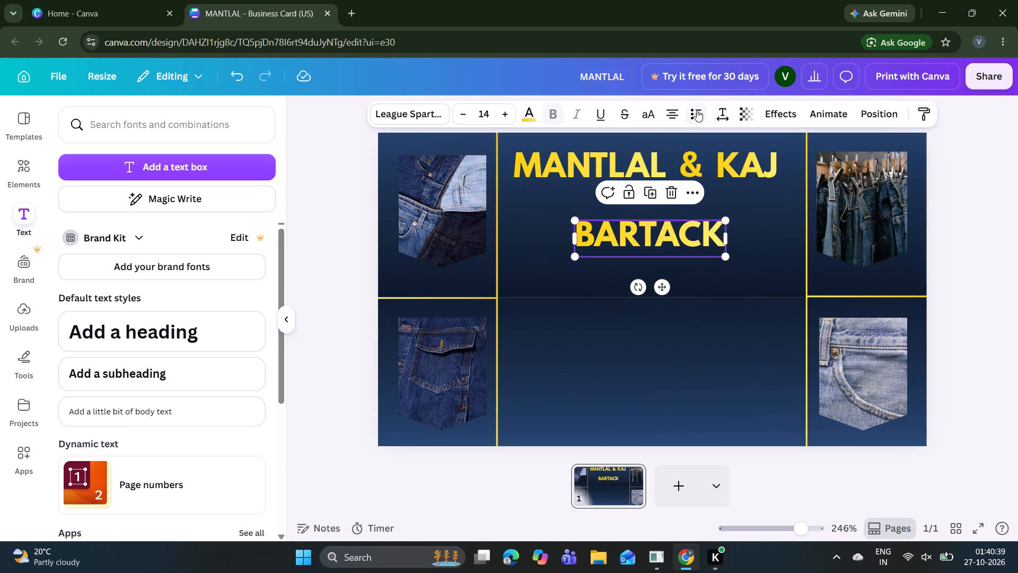
click(857, 113)
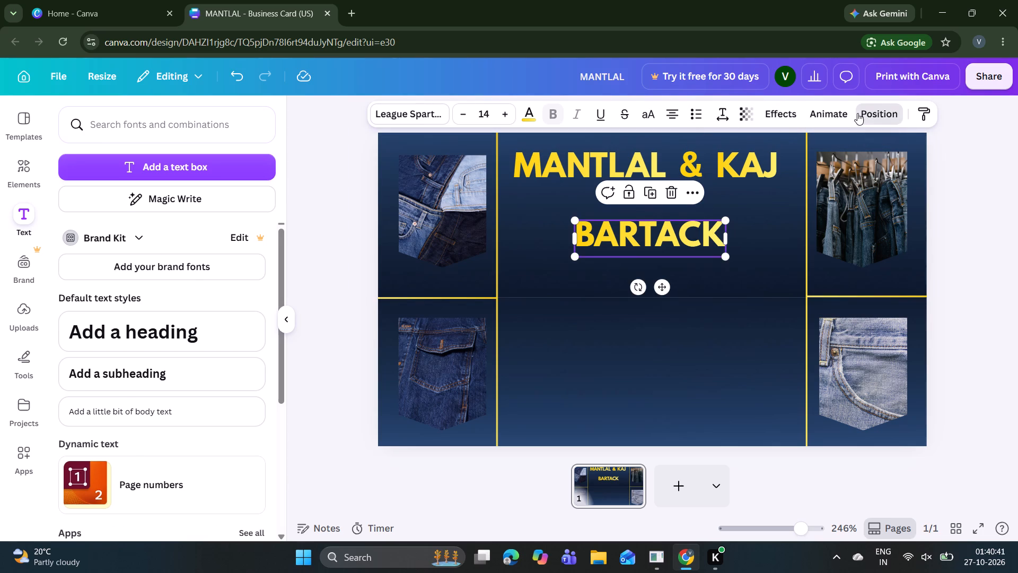
click(230, 302)
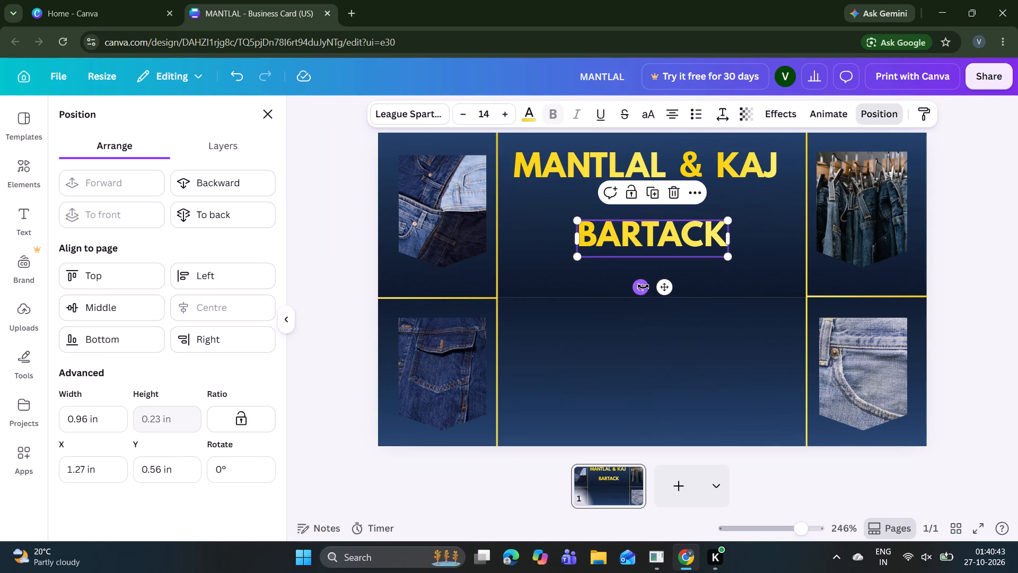
Move BARTACK up to sit just beneath the MANTLAL & KAJ row, at Y about 0.35 in, and centre it horizontally on the page.
drag(665, 286, 664, 273)
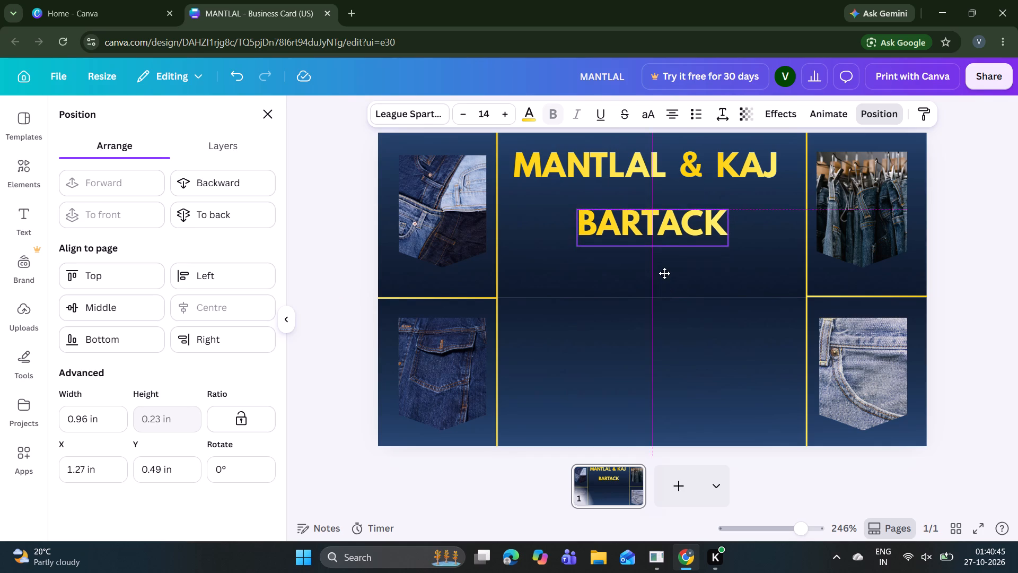
drag(664, 273, 664, 254)
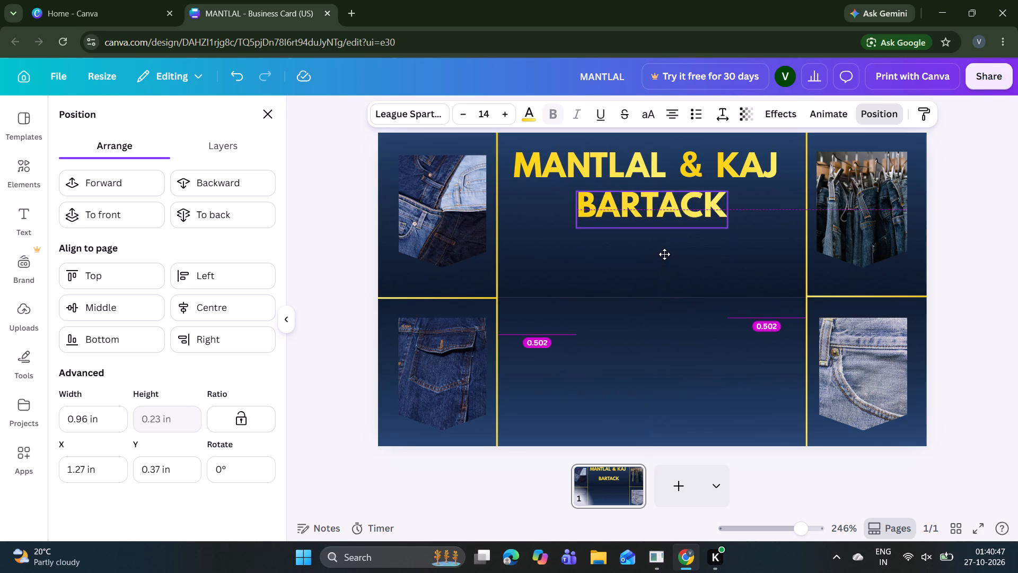
drag(664, 254, 664, 254)
click(193, 303)
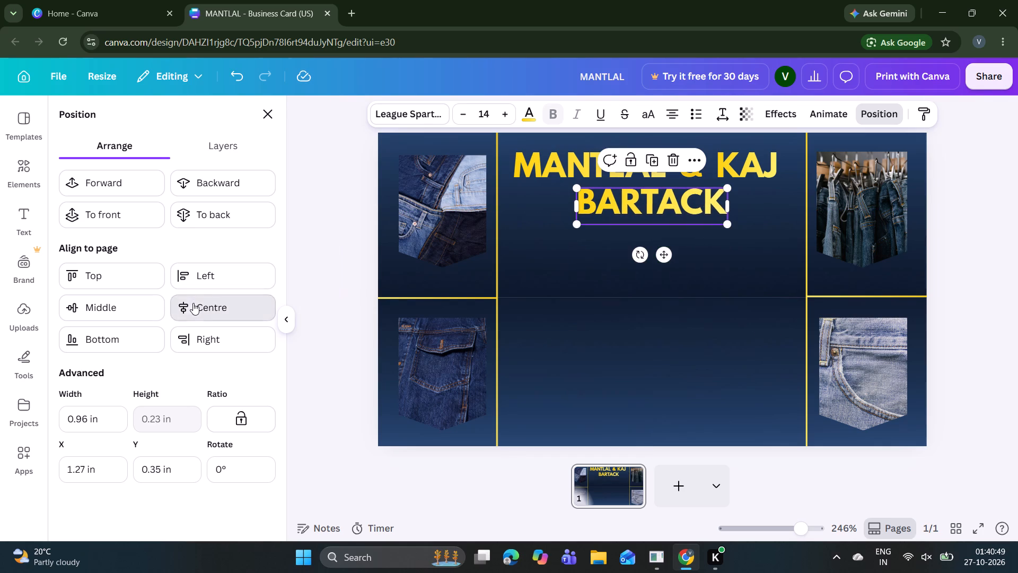
triple_click(337, 205)
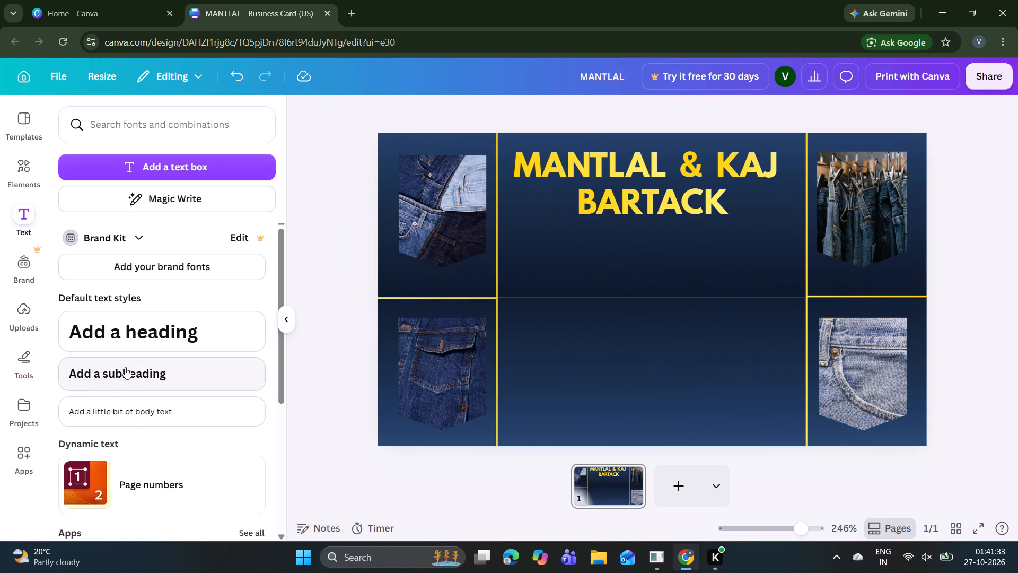
Add a heading to the card that reads "Button Hole".
click(151, 342)
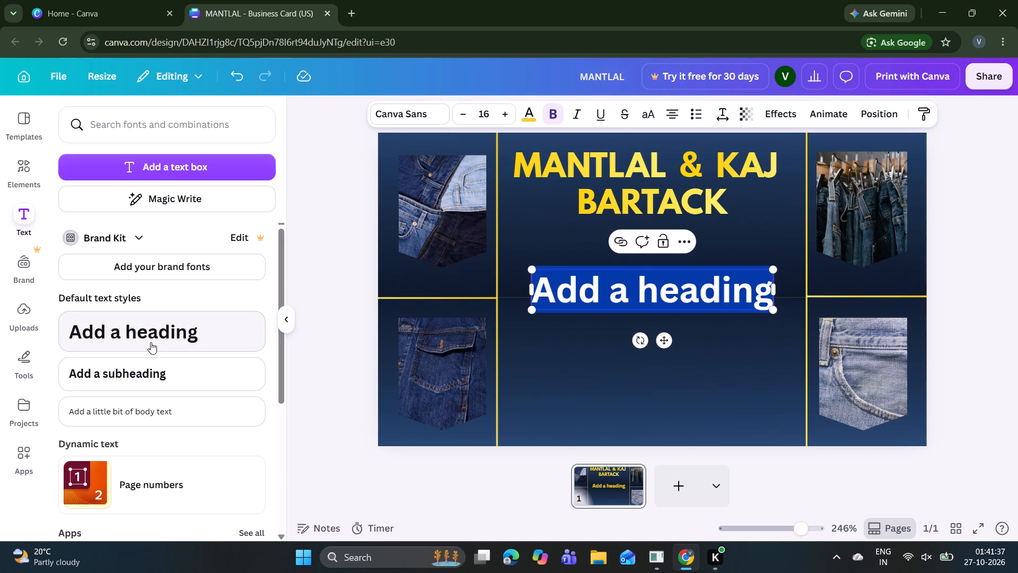
key(BackSpace)
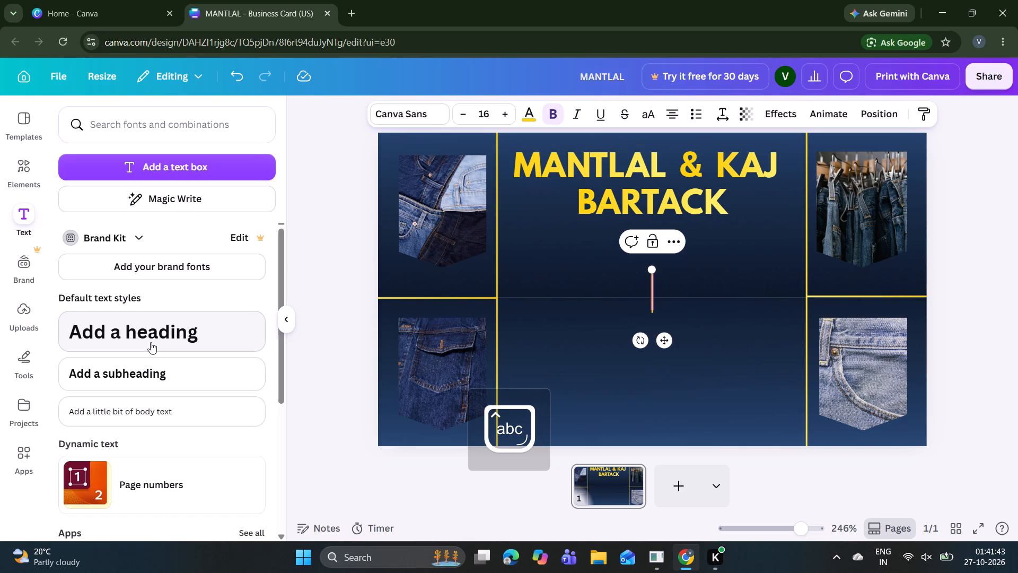
key(shift+b)
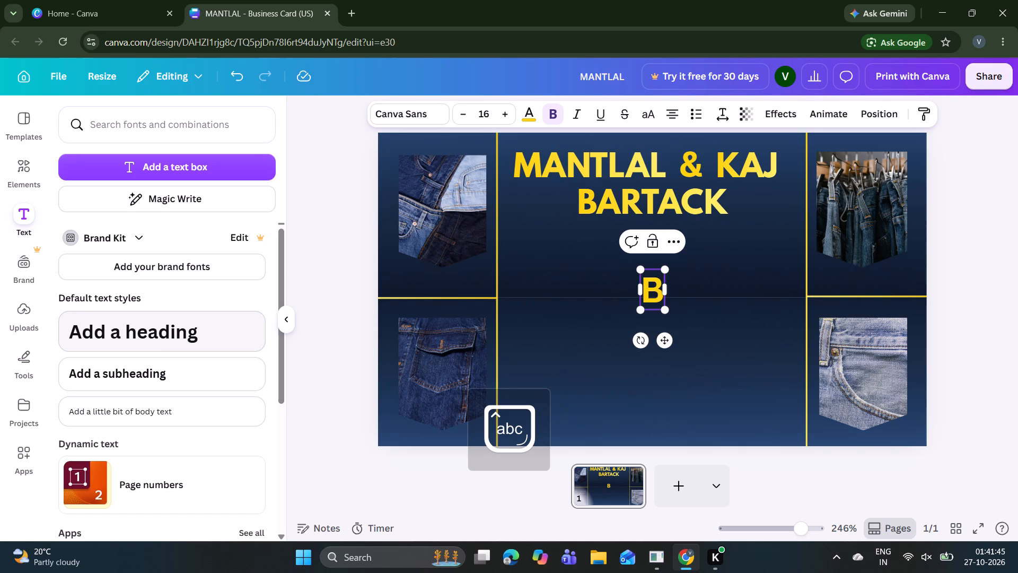
text(utt)
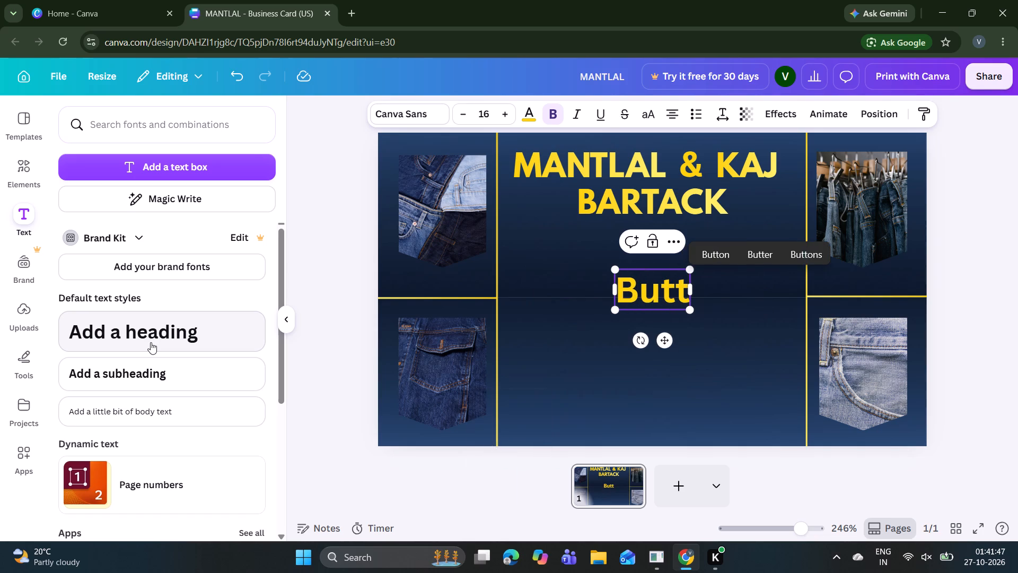
text(on)
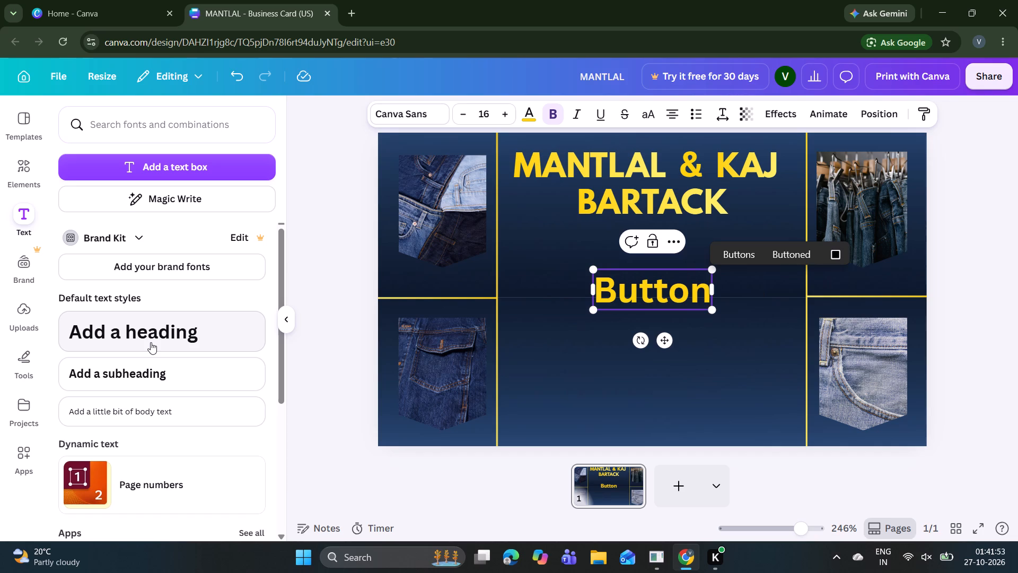
key(space)
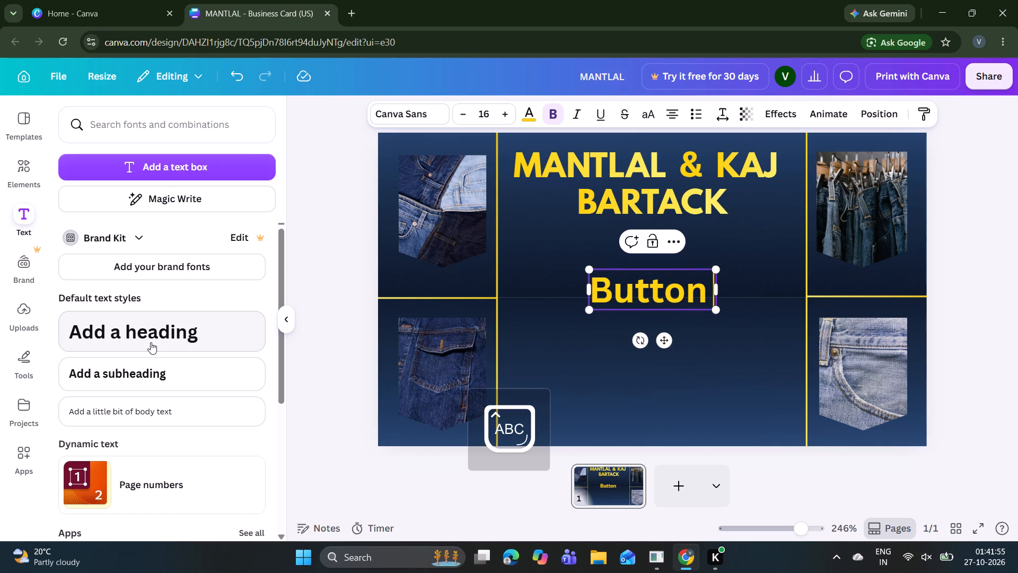
key(shift+h)
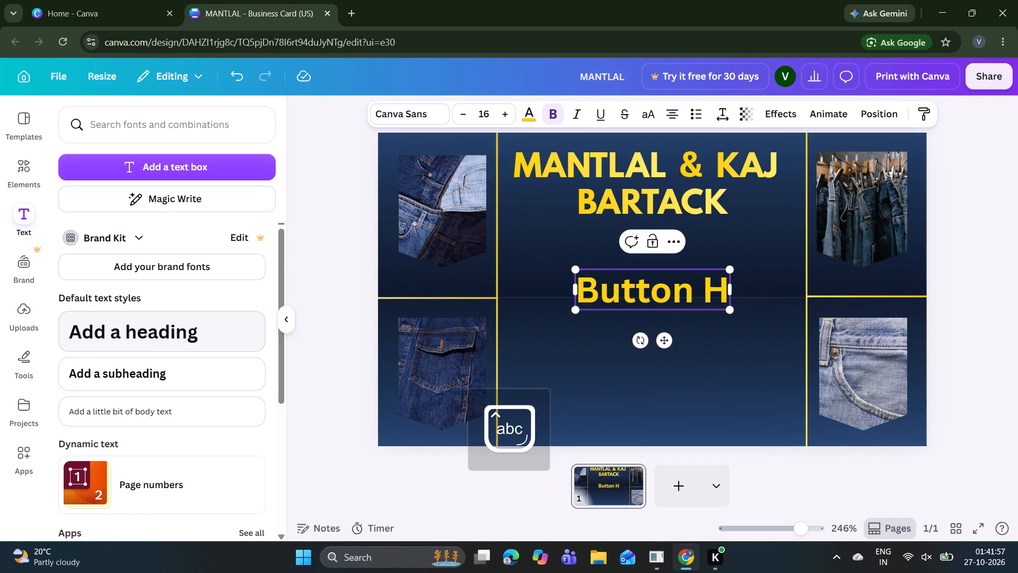
text(ole)
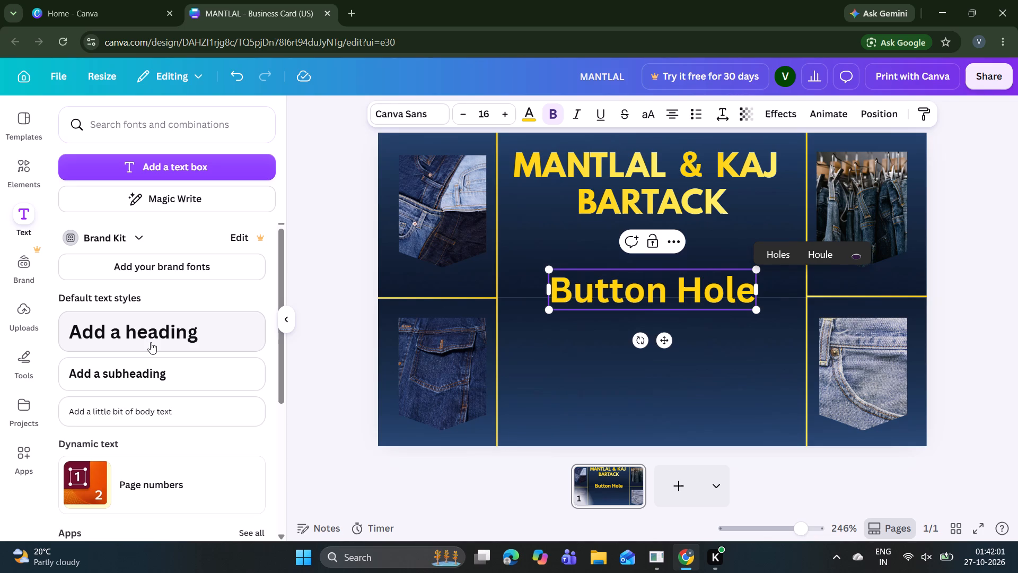
Change the font of the "Button Hole" heading to League Spartan.
click(385, 115)
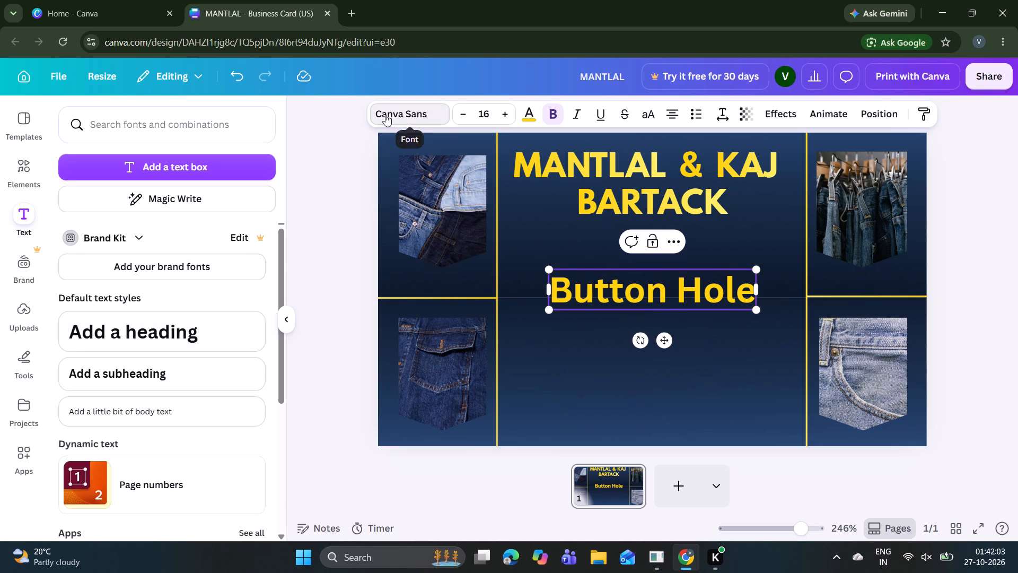
scroll(138, 384, up, 2)
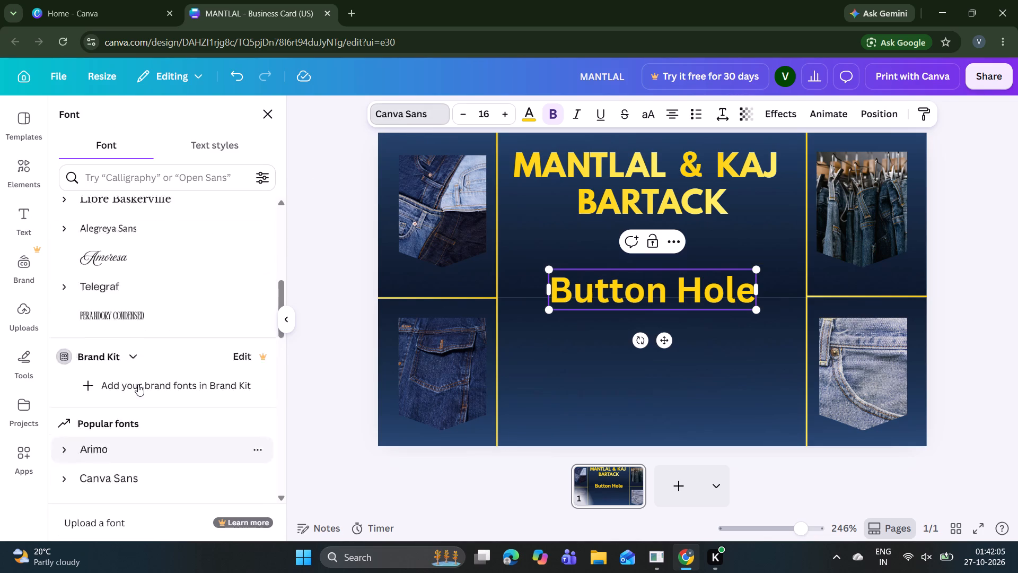
scroll(138, 384, up, 1)
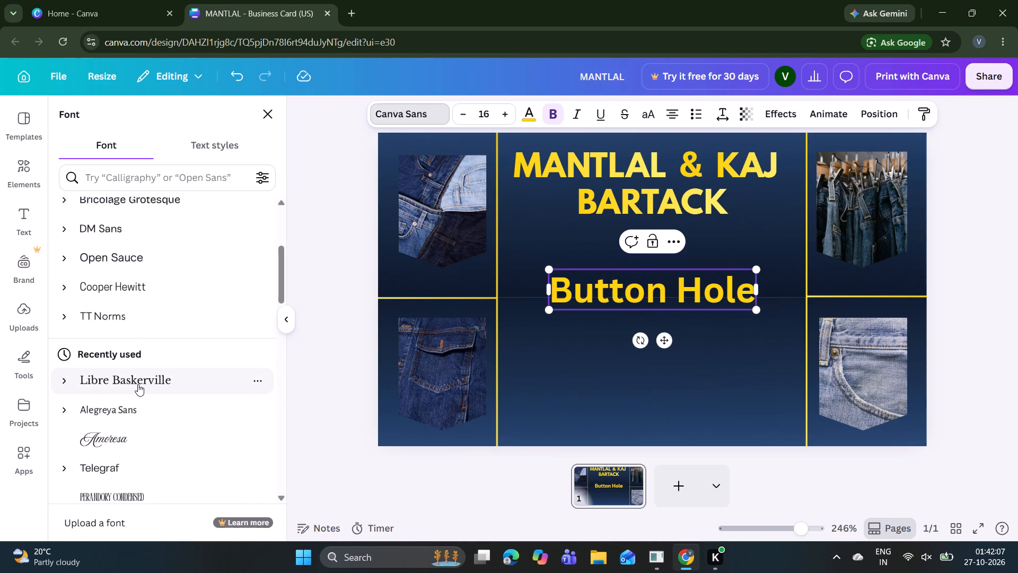
scroll(138, 384, up, 2)
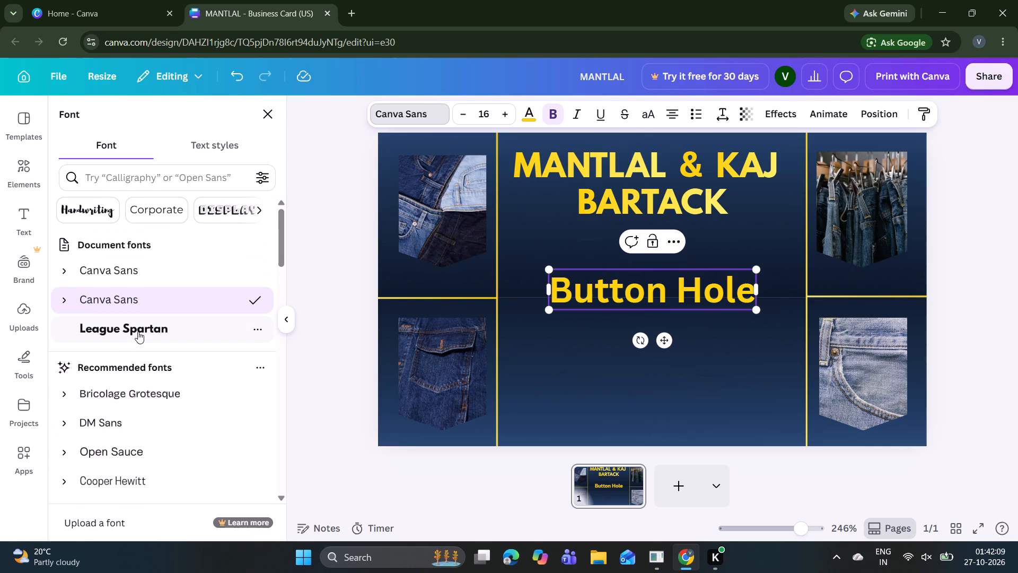
click(138, 332)
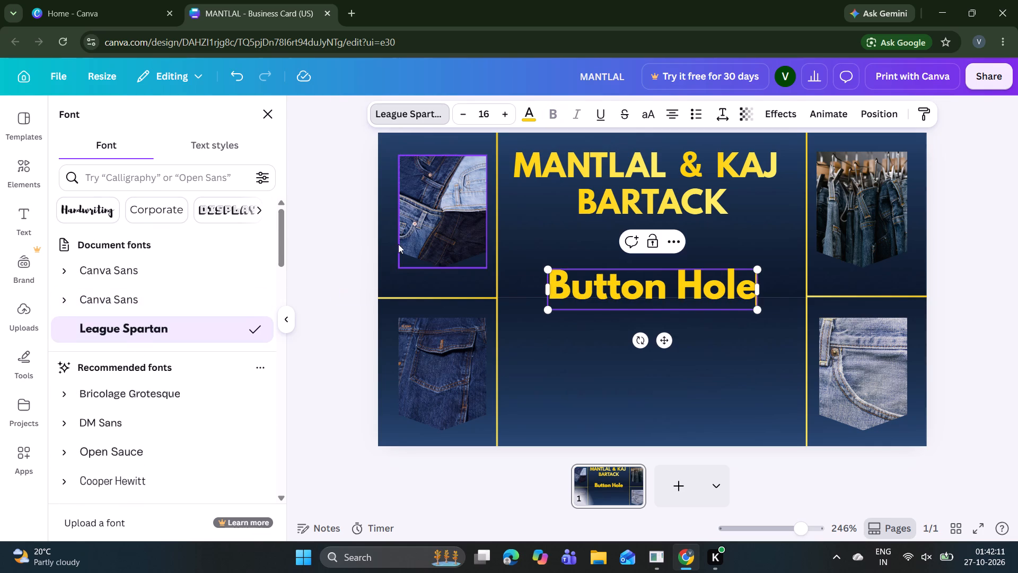
Reduce the font size of the "Button Hole" heading to 7.
triple_click(463, 111)
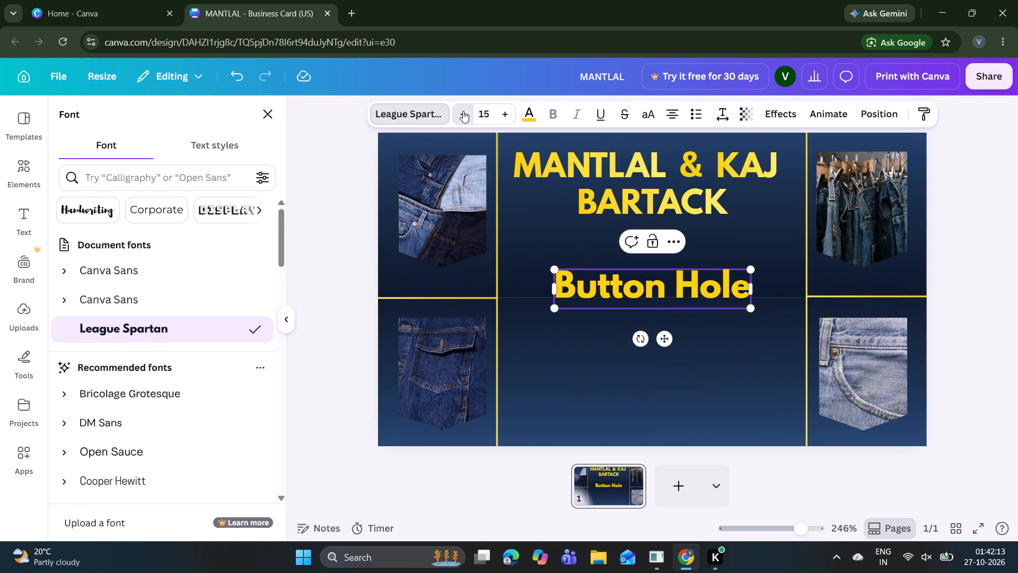
triple_click(463, 111)
triple_click(463, 111)
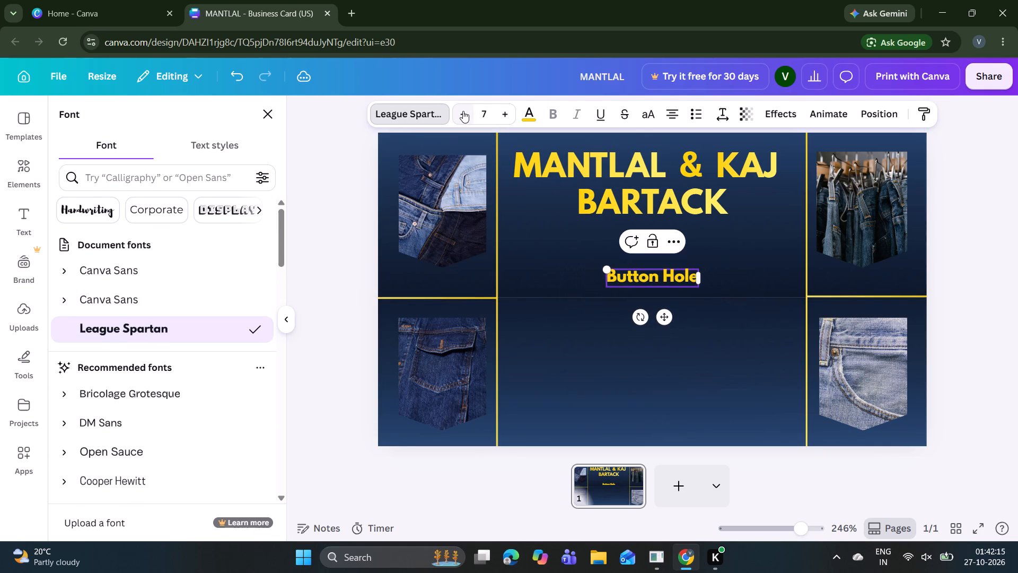
click(502, 119)
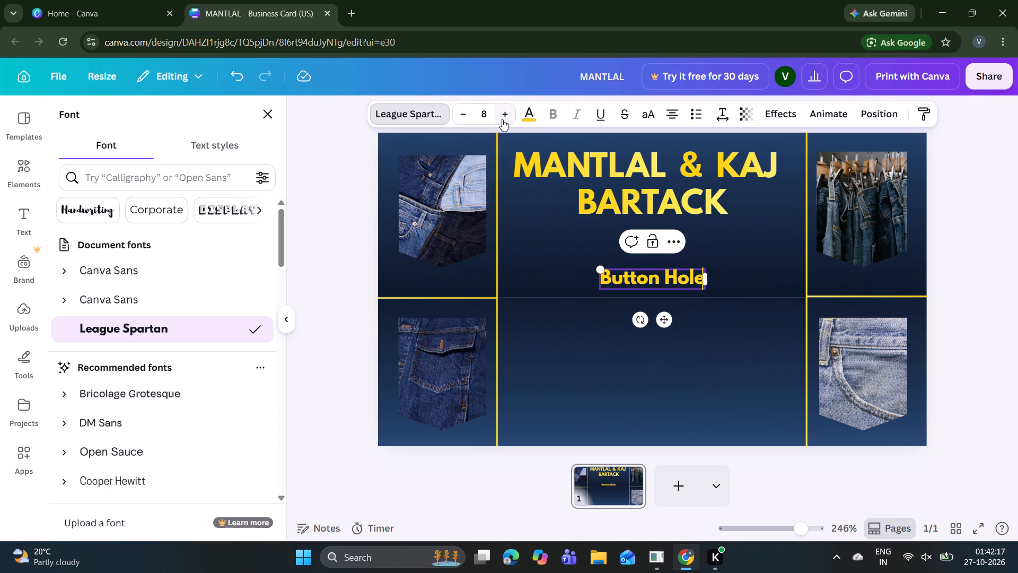
click(459, 118)
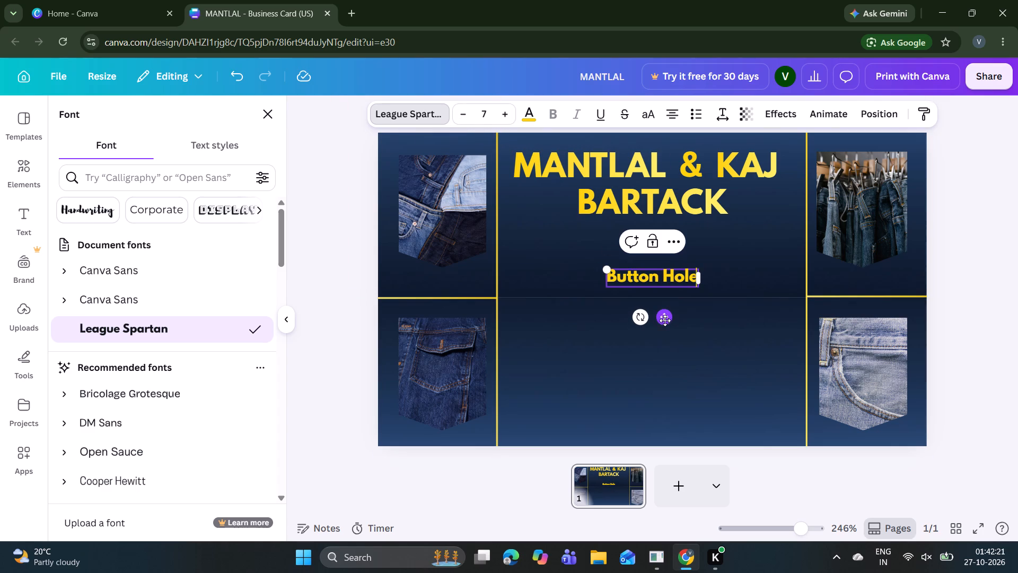
Move "Button Hole" into the card's lower middle section, slightly left of centre and level with the tops of the lower denim pictures.
drag(665, 320, 587, 361)
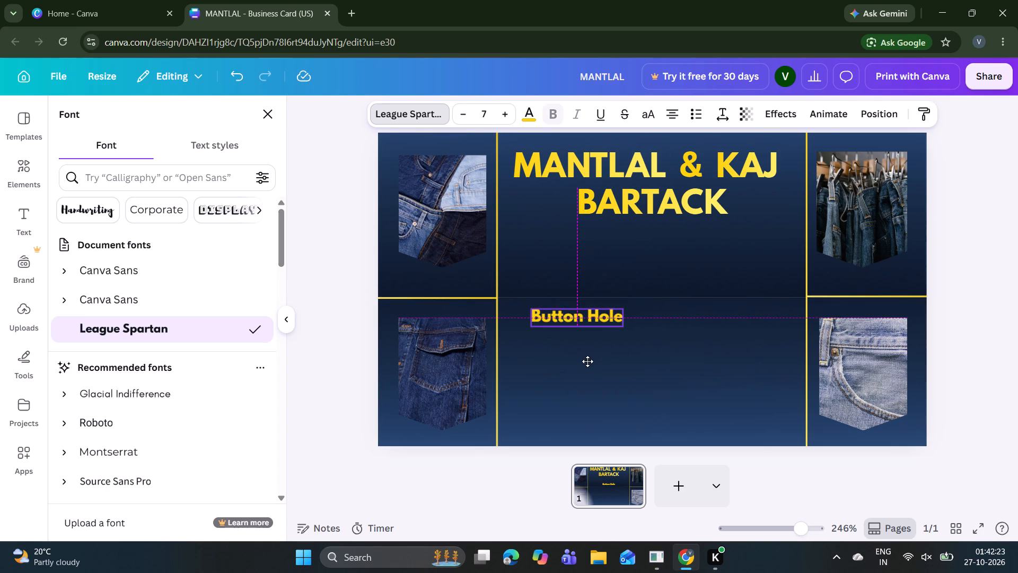
drag(587, 361, 580, 366)
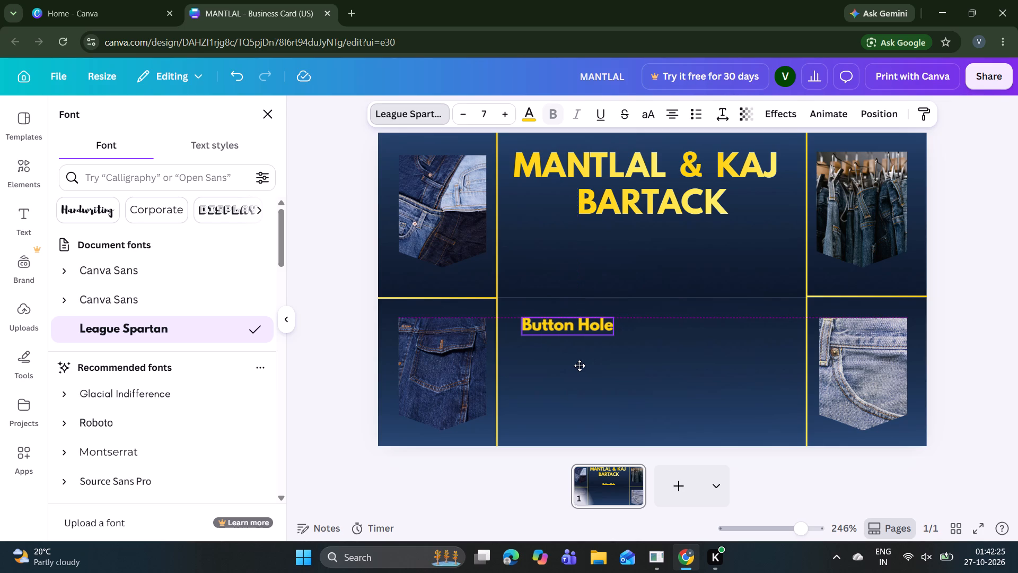
drag(580, 366, 581, 364)
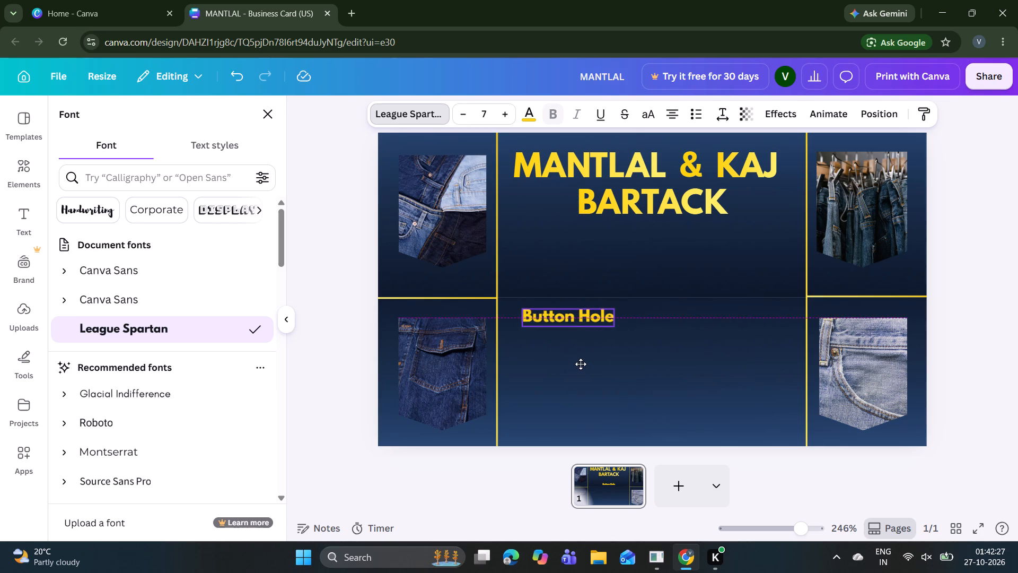
drag(581, 364, 580, 369)
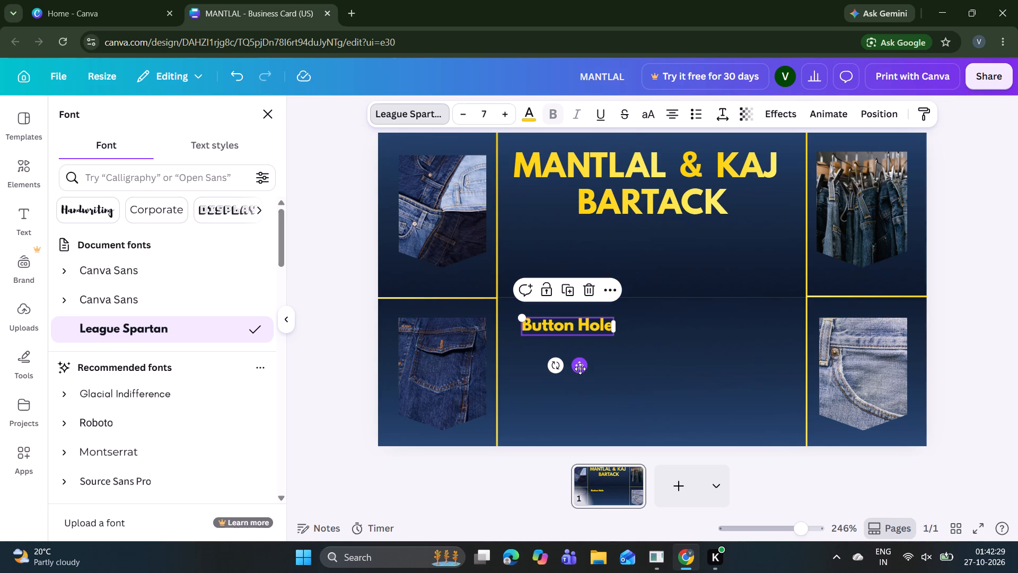
drag(574, 370, 583, 370)
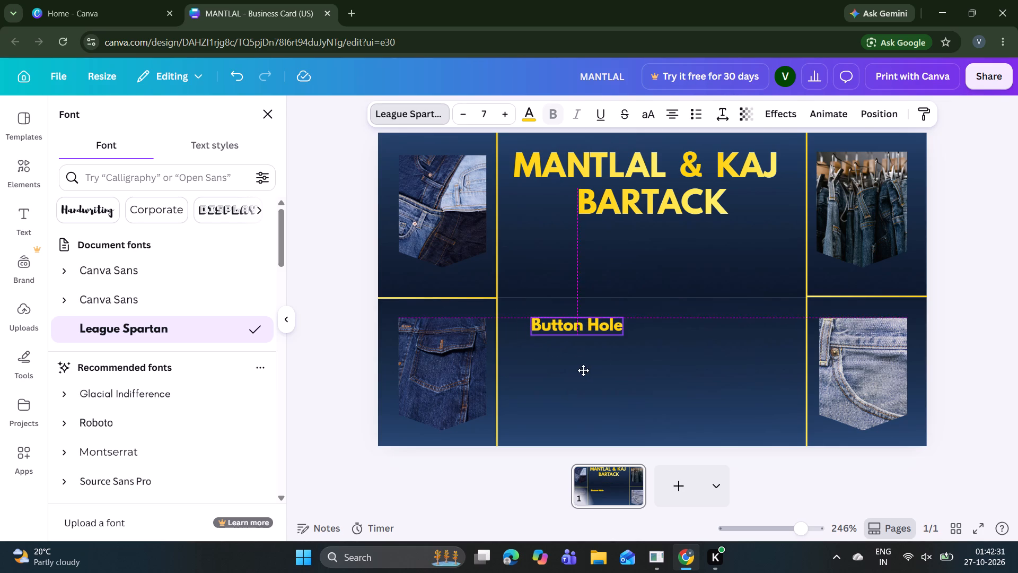
drag(583, 370, 611, 371)
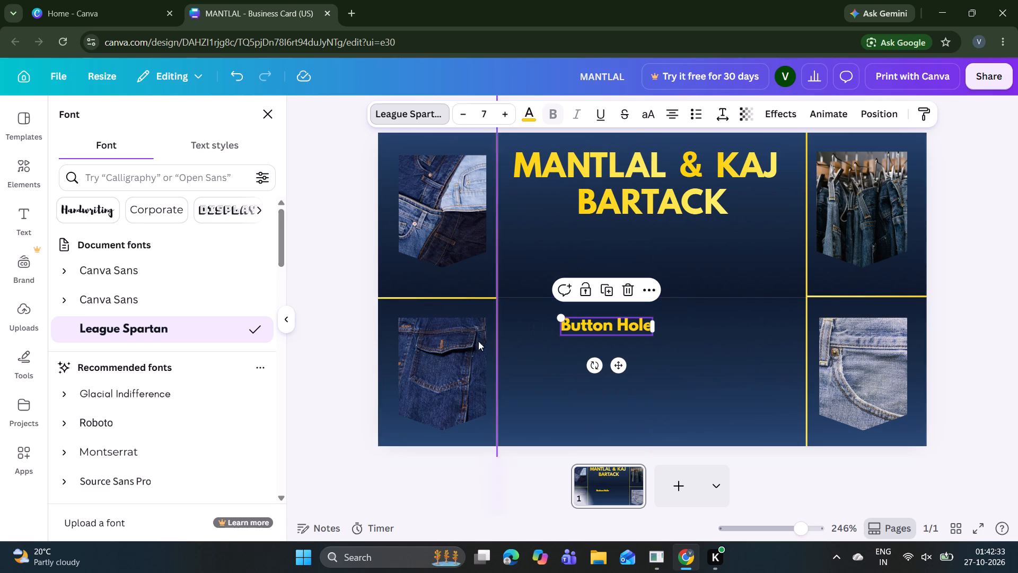
click(264, 111)
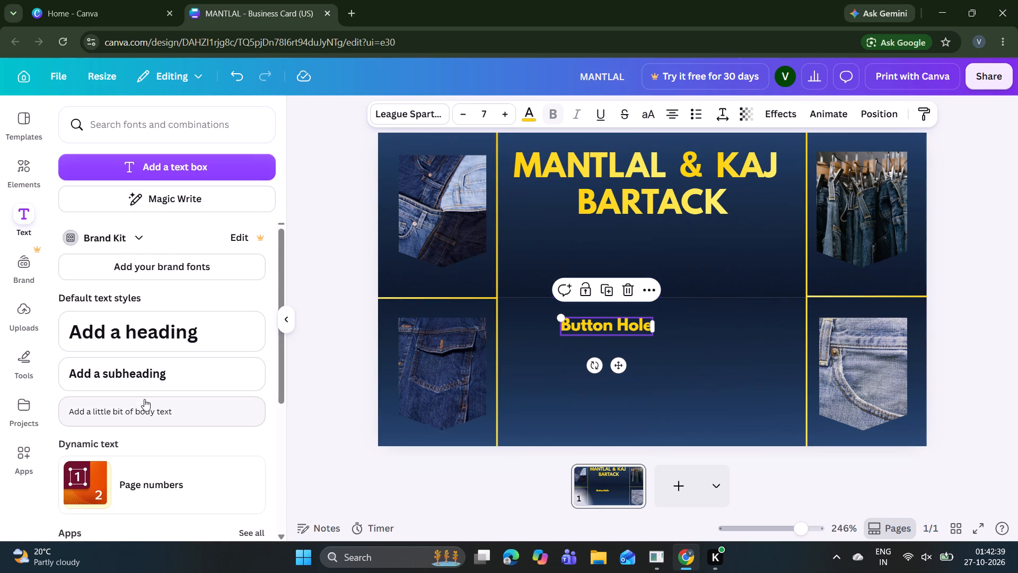
Add a subheading directly below "Button Hole" that reads "Jeans & pant".
click(162, 377)
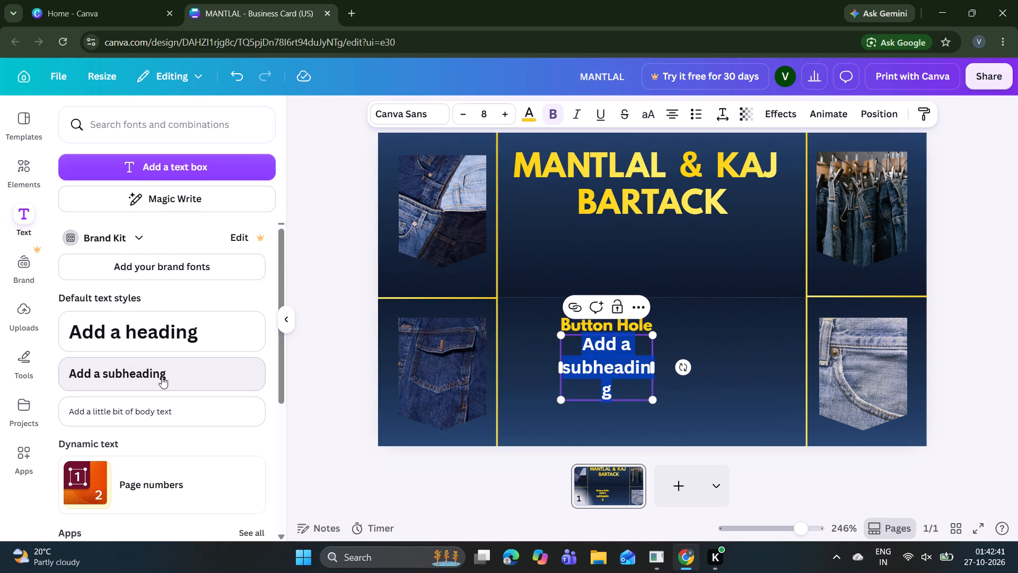
key(backslash)
key(BackSpace)
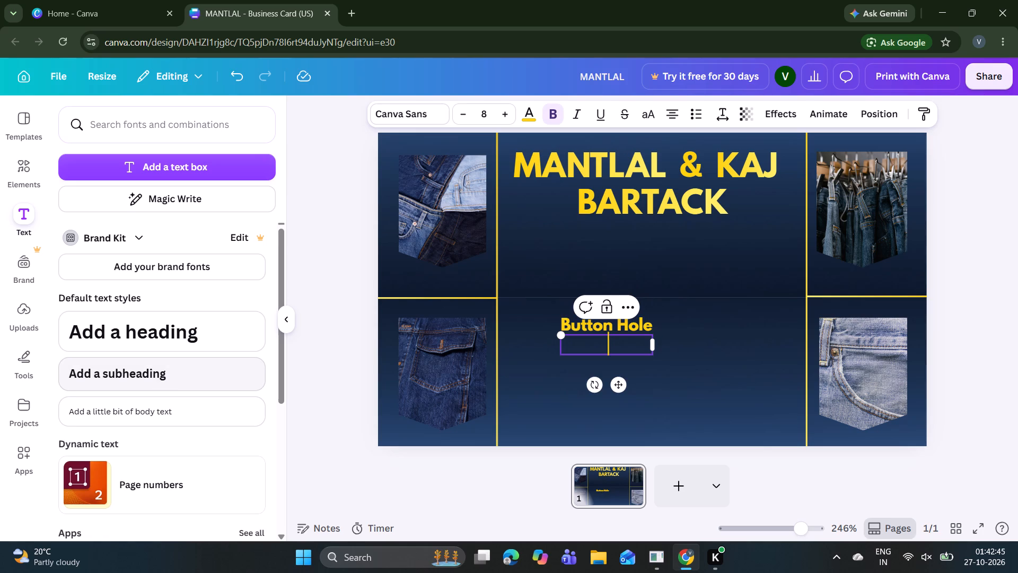
key(shift+j)
key(e)
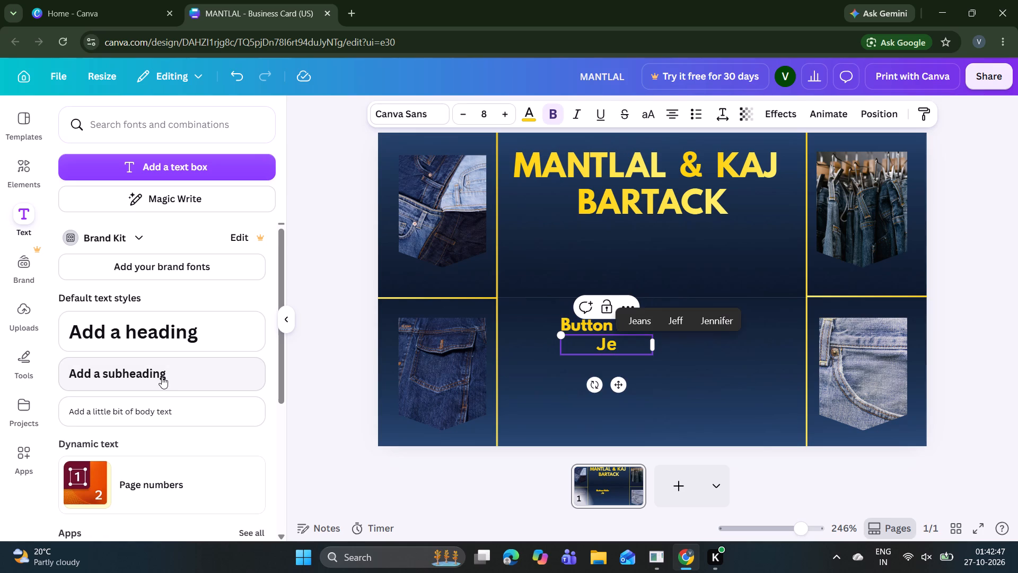
text(ans)
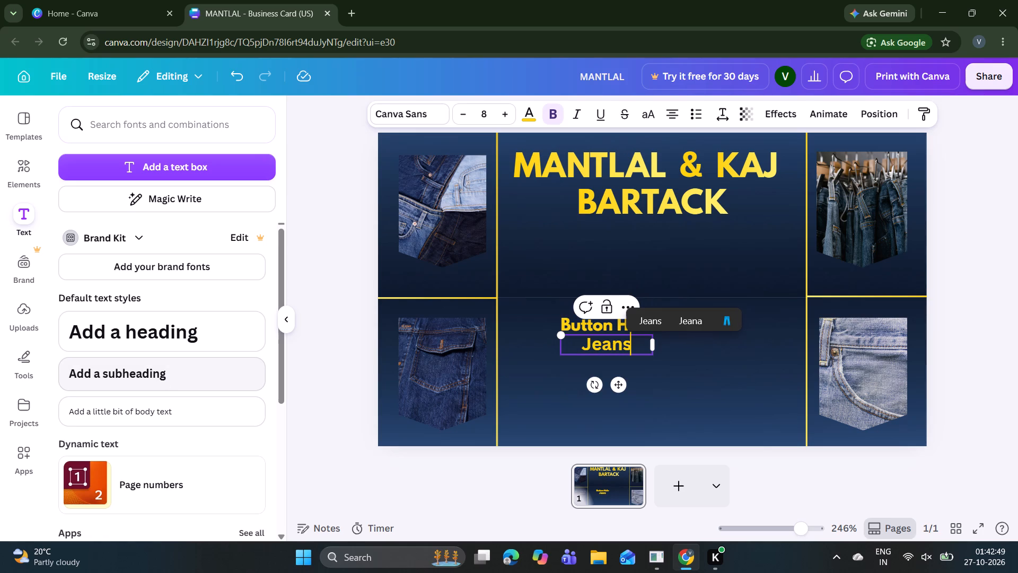
key(space)
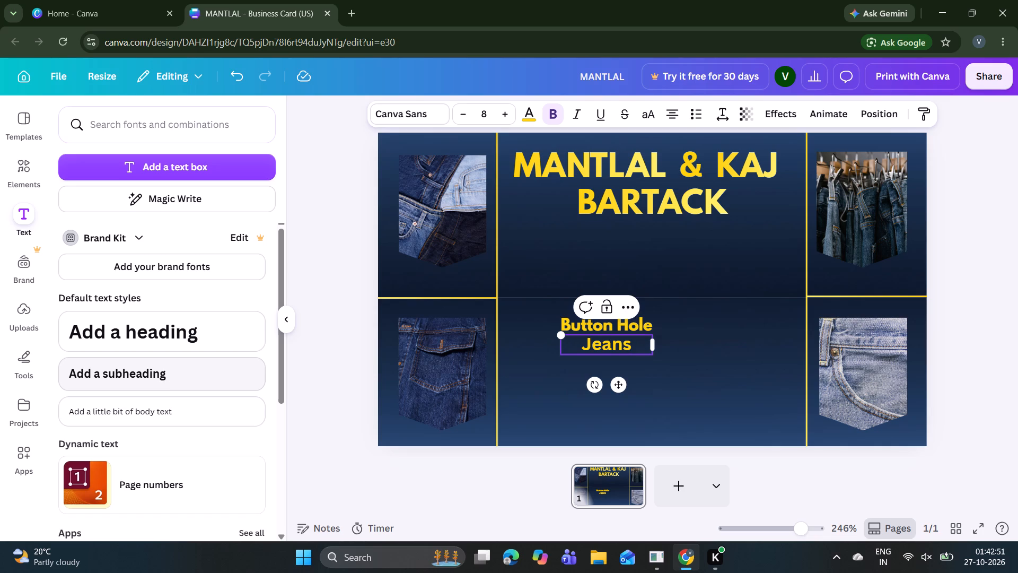
key(shift+ampersand)
key(space)
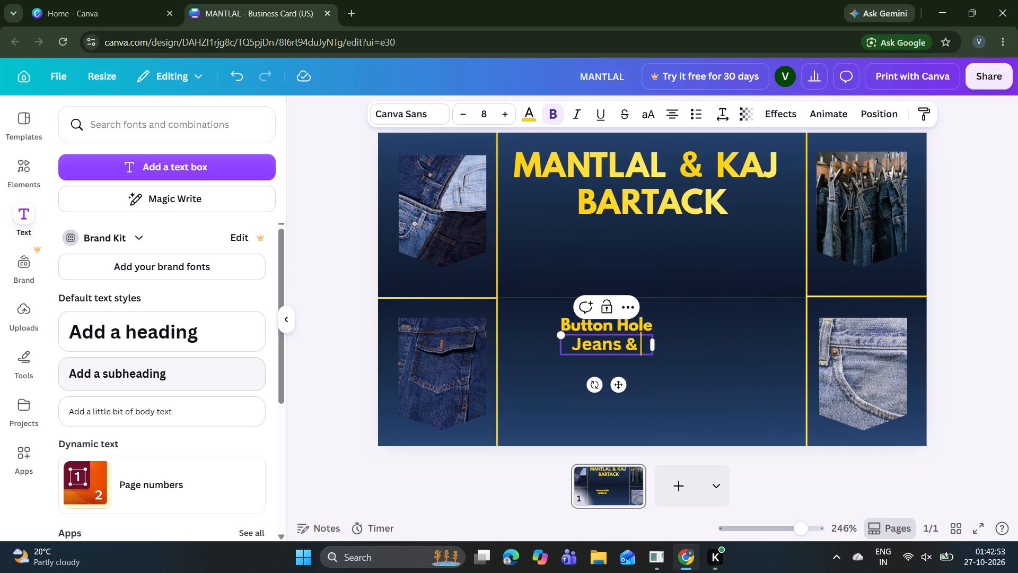
text(pant)
key(space)
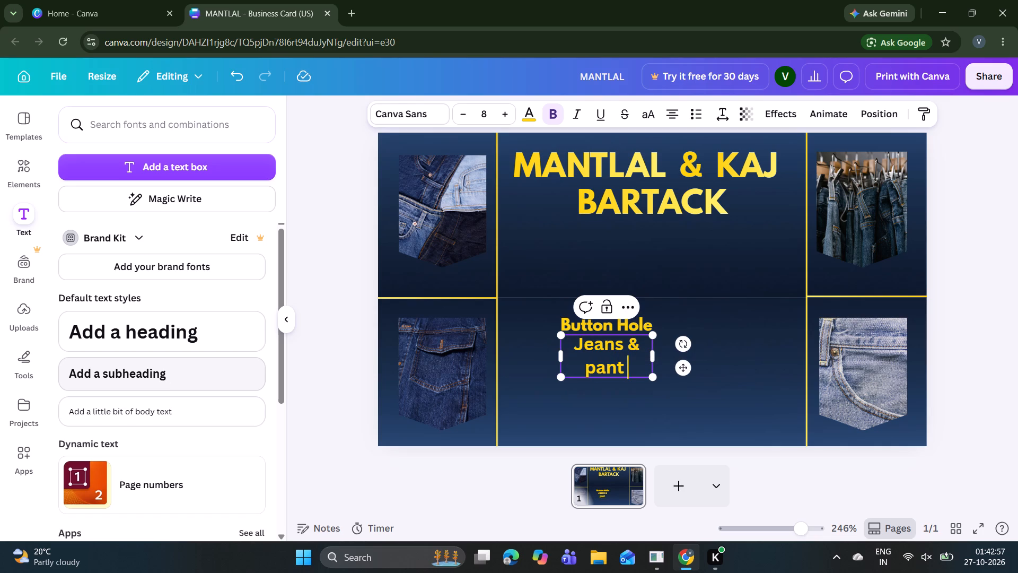
Append the word "Ka" to the end of the "Jeans & pant" subheading.
text(ka ka)
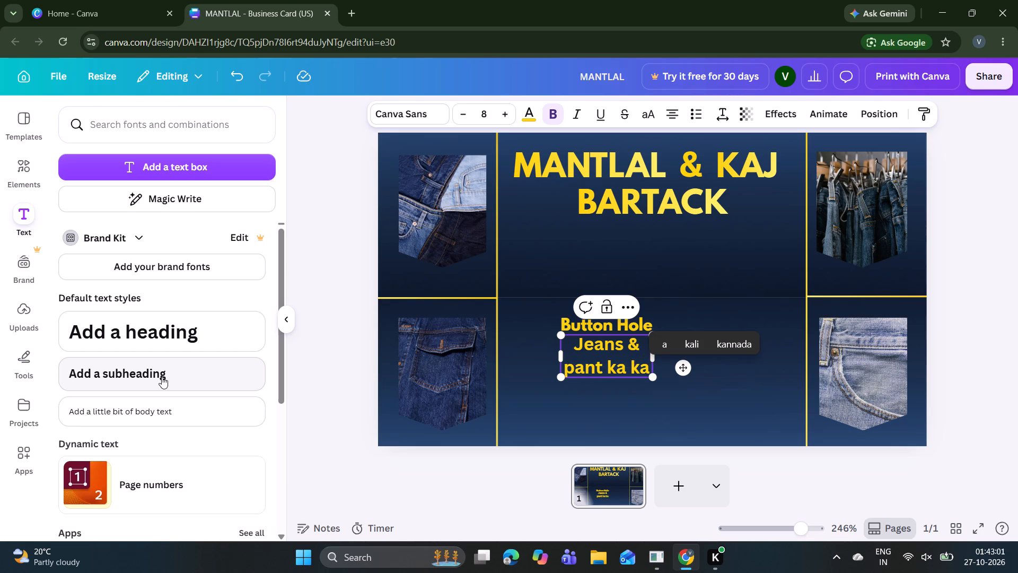
key(BackSpace)
key(BackSpace)
key(BackSpace)
key(BackSpace)
key(BackSpace)
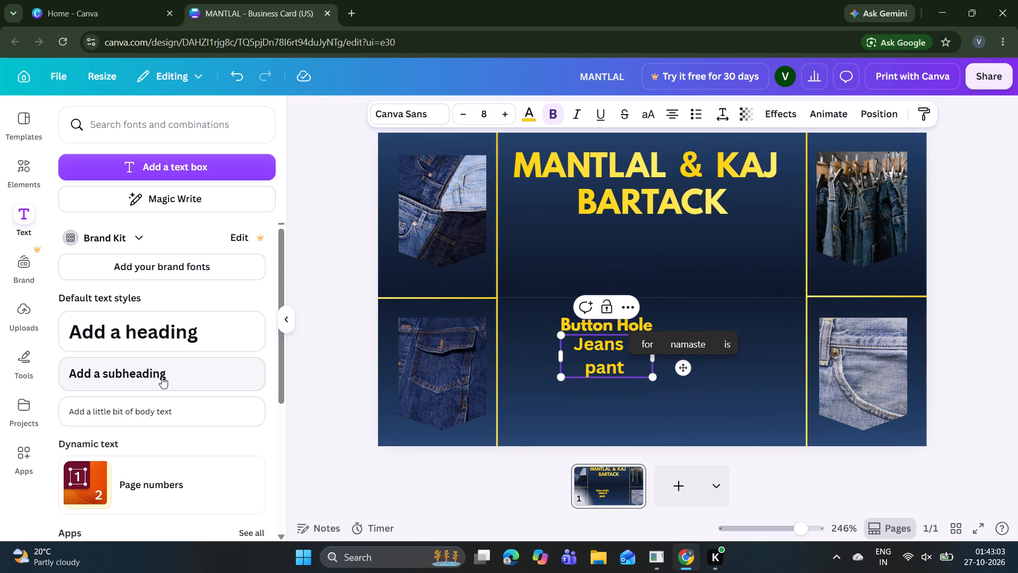
text(KA)
key(space)
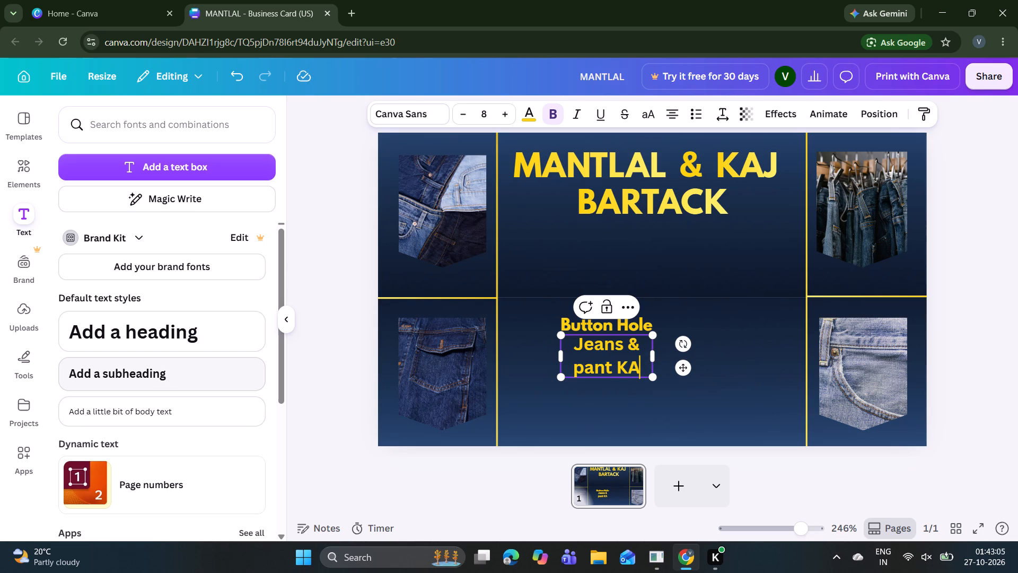
key(BackSpace)
key(BackSpace)
key(a)
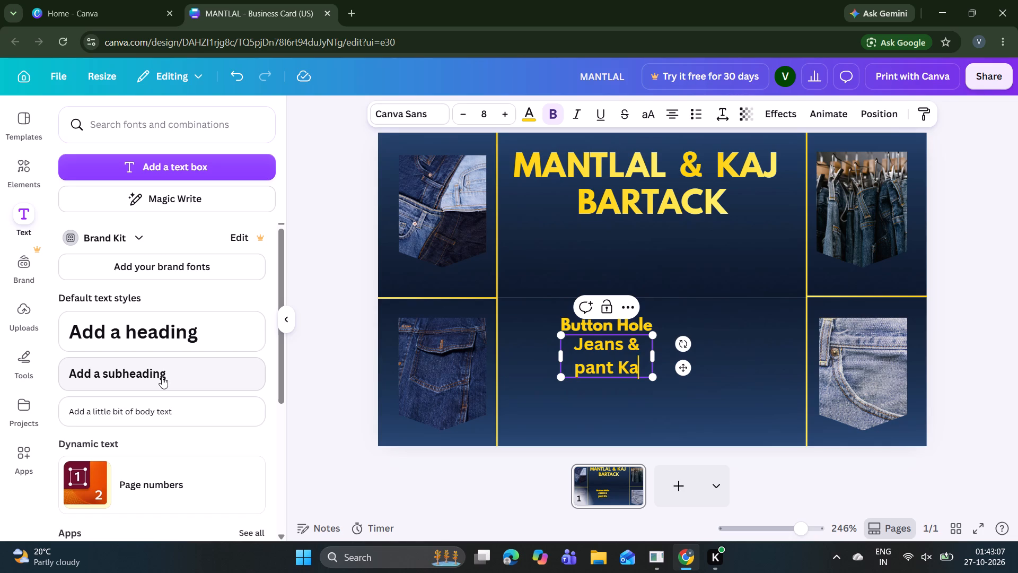
Capitalise the first letter of "pant" in the subheading below "Button Hole".
click(589, 372)
key(BackSpace)
key(shift+p)
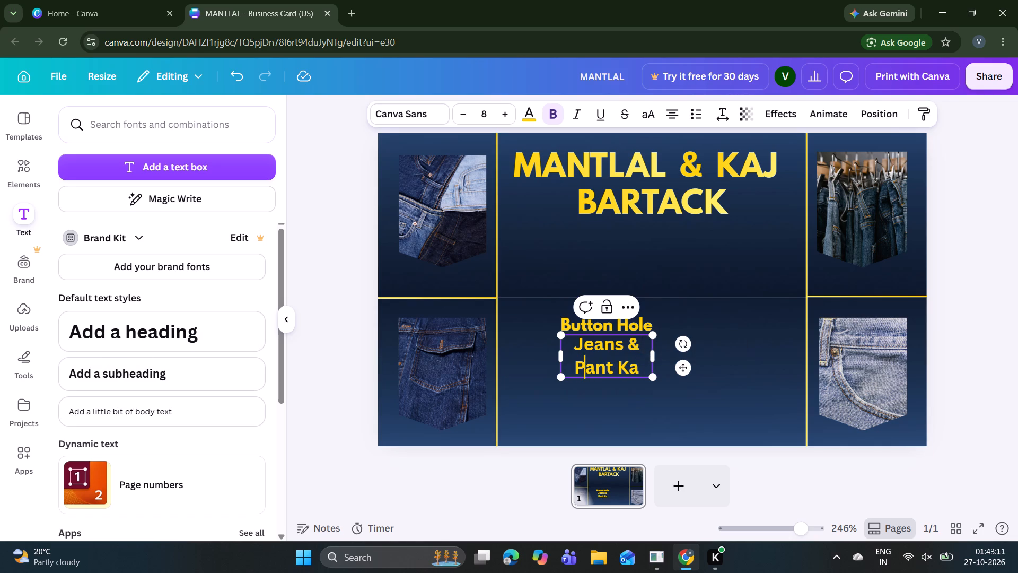
Finish the subheading with the word "Kaj" so it reads "Jeans & Pant Ka Kaj".
click(638, 369)
key(space)
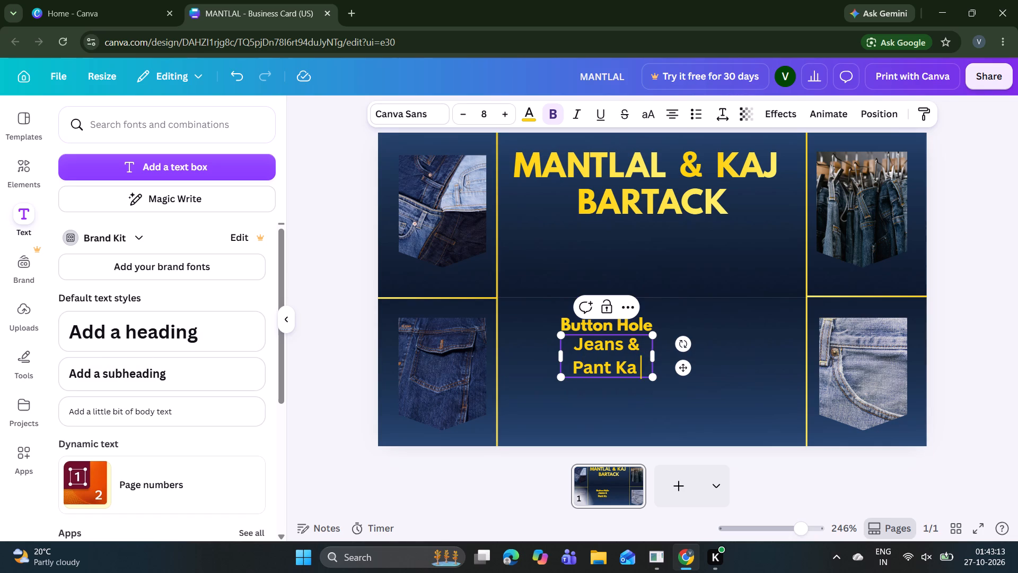
text(Kal)
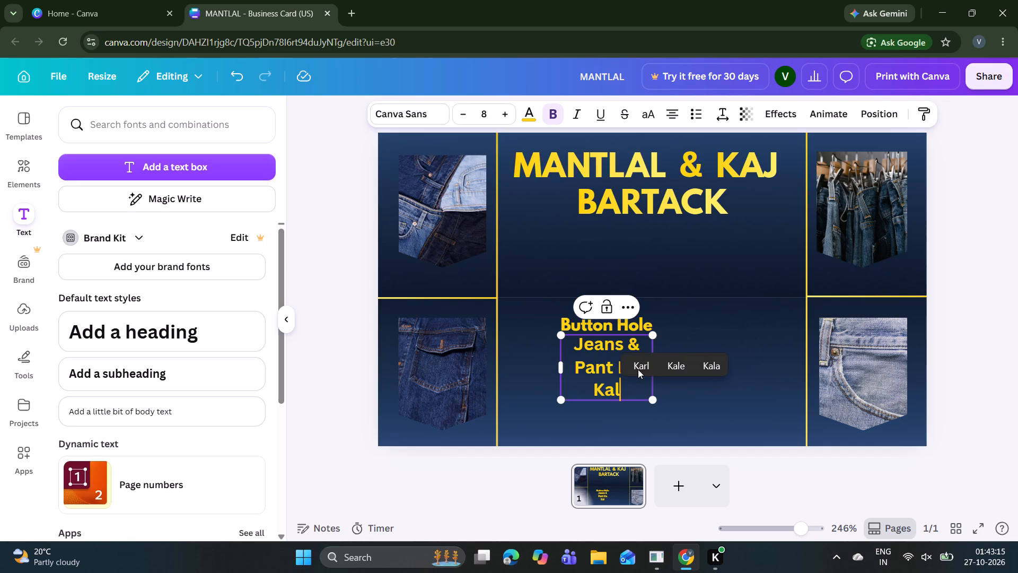
key(BackSpace)
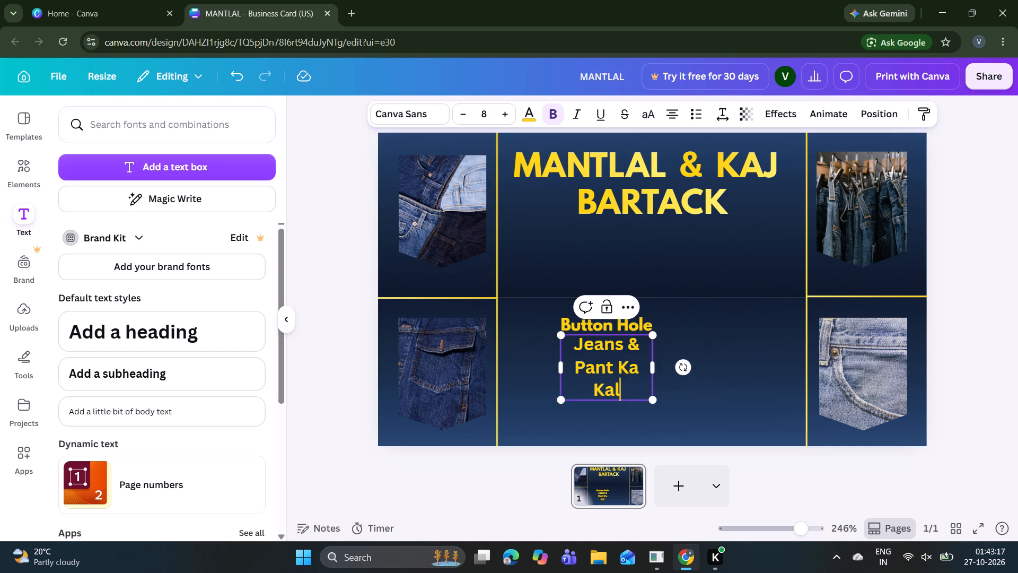
key(j)
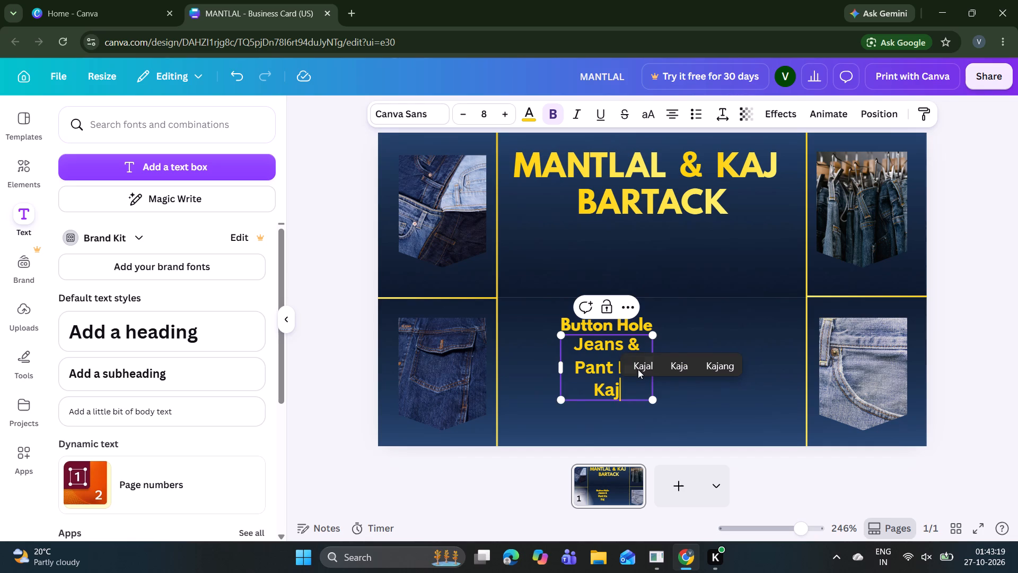
click(687, 337)
Widen the "Jeans & Pant Ka Kaj" text box until its wording fits on one line.
click(628, 367)
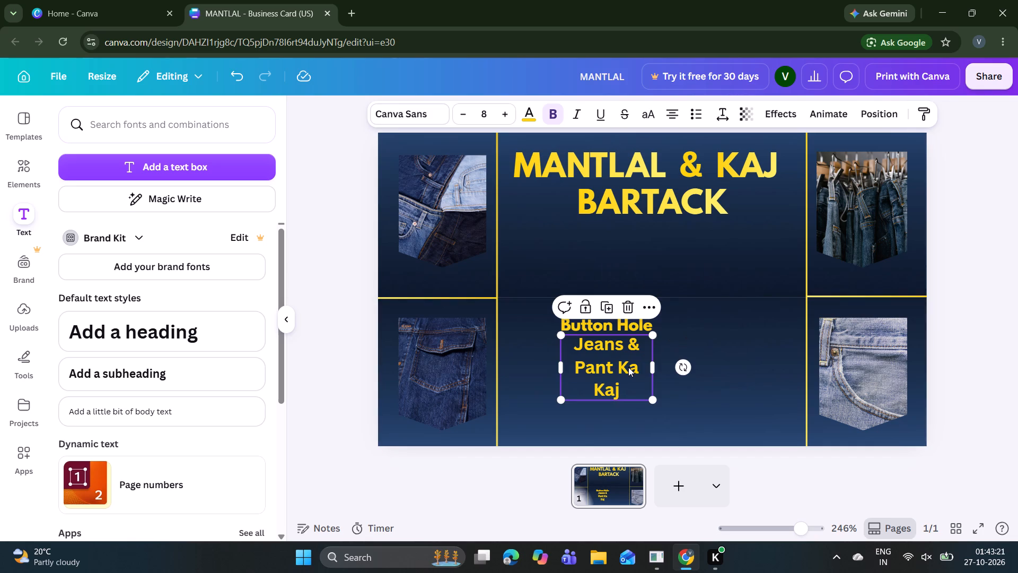
drag(655, 368, 724, 350)
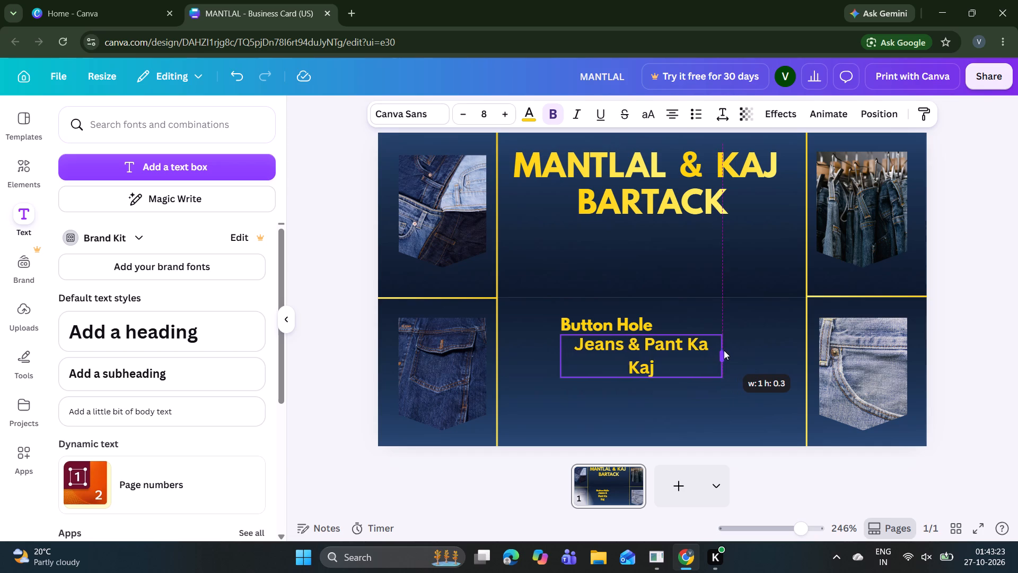
drag(724, 350, 729, 350)
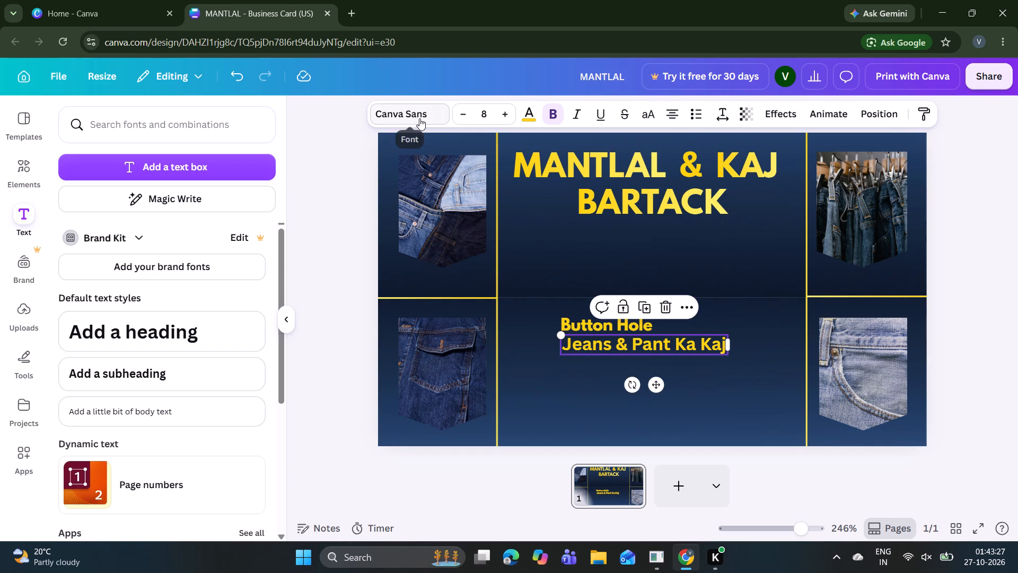
Change the font of the "Jeans & Pant Ka Kaj" subheading to Libre Baskerville.
click(419, 118)
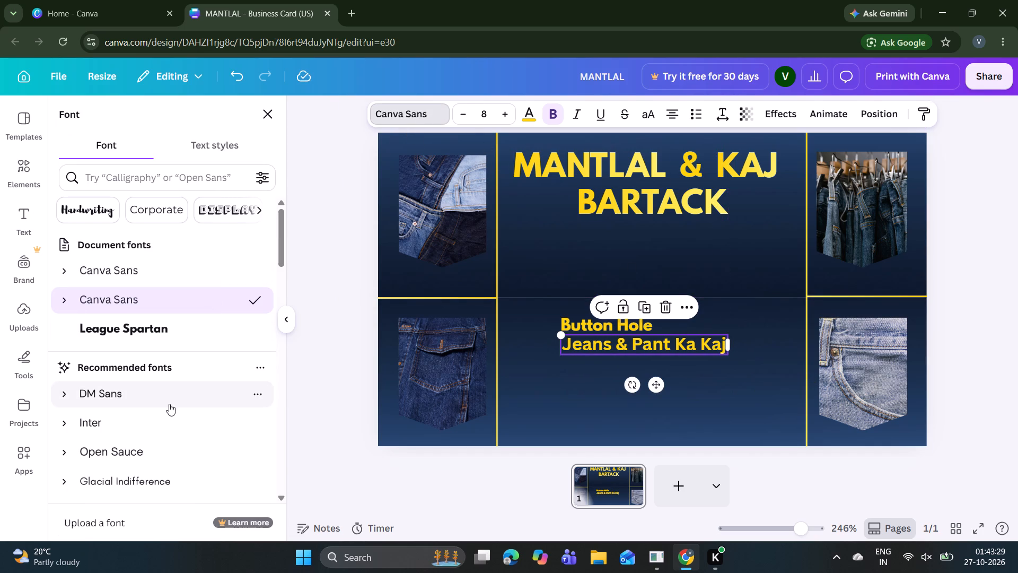
scroll(169, 409, down, 3)
click(169, 409)
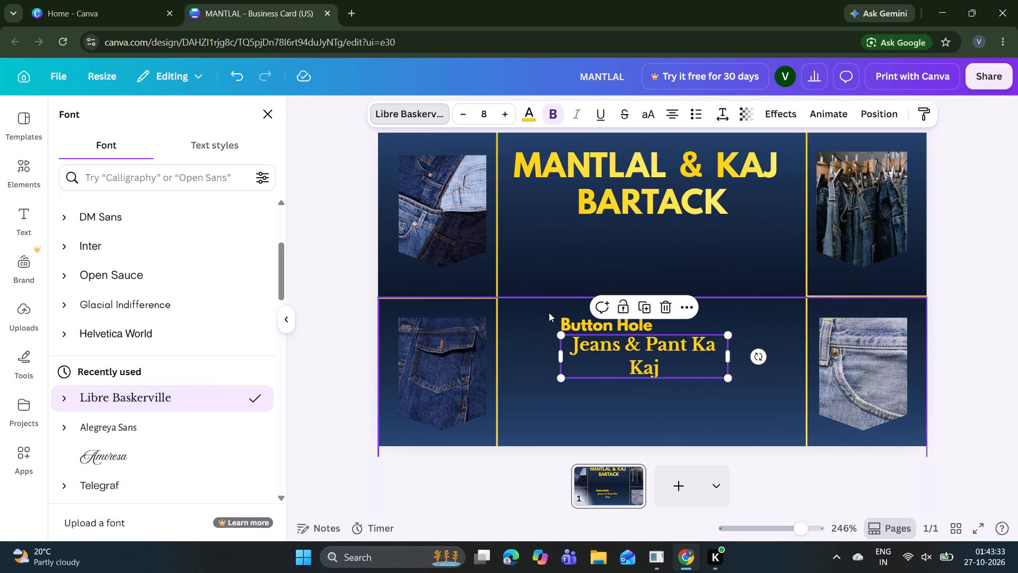
Widen the "Jeans & Pant Ka Kaj" text box to about 1.2 so the Libre Baskerville text fits on one line.
drag(735, 358, 757, 355)
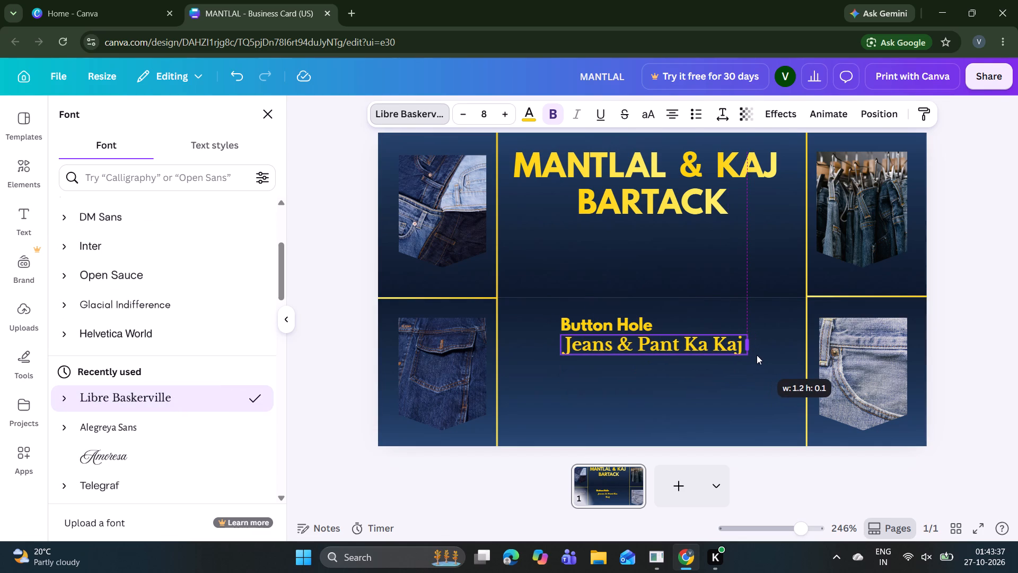
drag(757, 355, 745, 356)
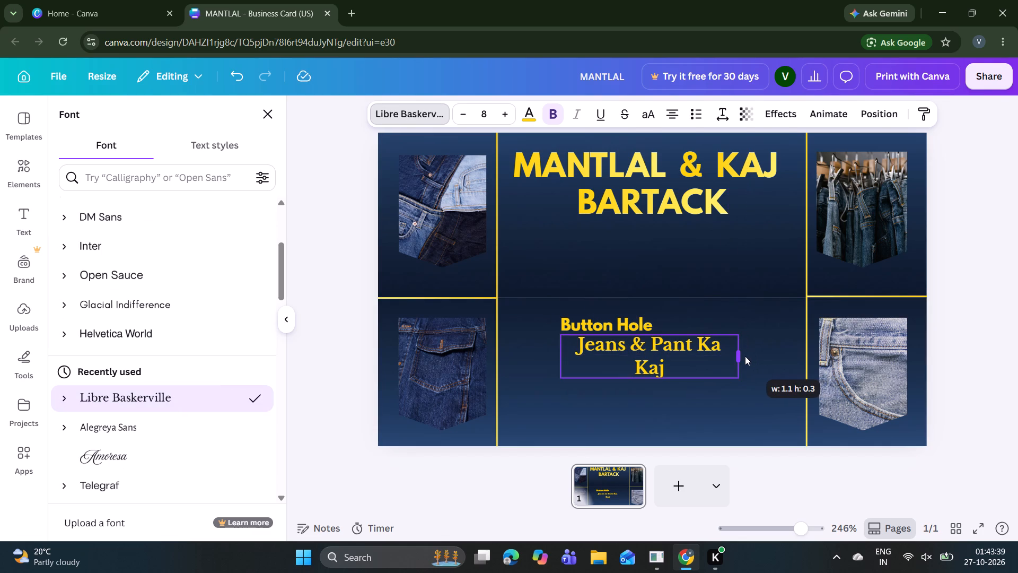
drag(745, 356, 753, 357)
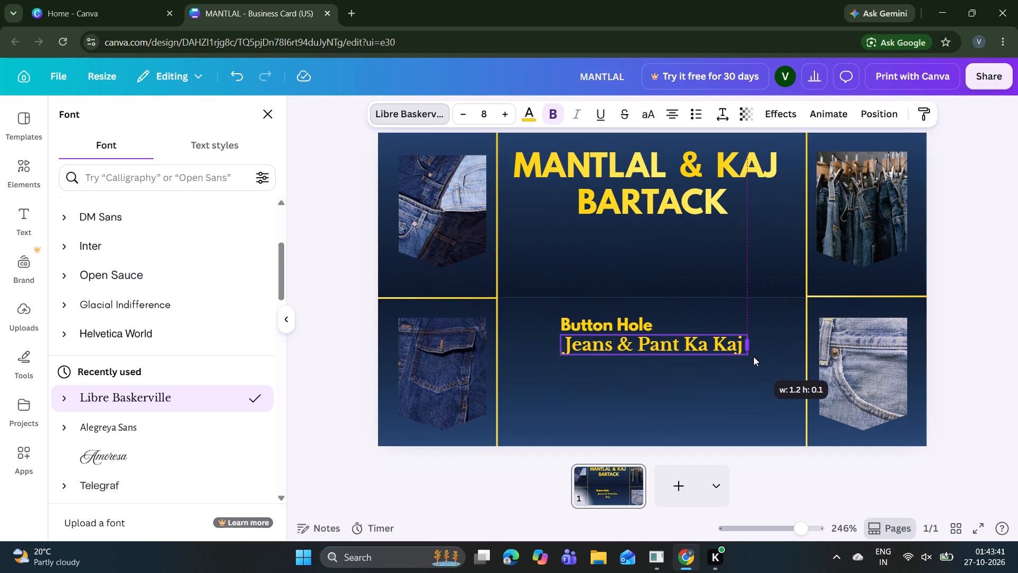
drag(753, 357, 752, 358)
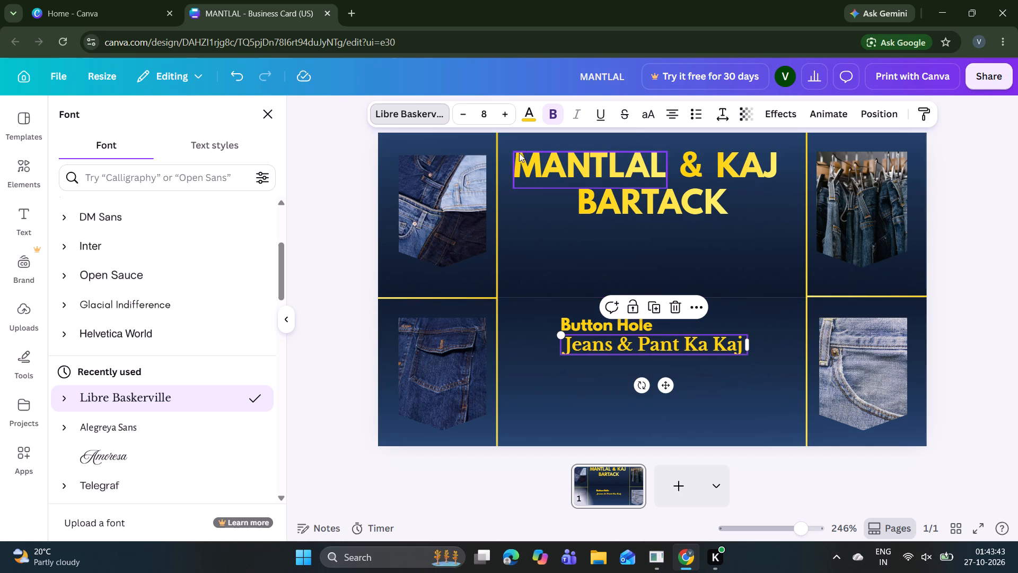
Reduce the font size of the "Jeans & Pant Ka Kaj" subheading to 4.
triple_click(462, 111)
click(462, 111)
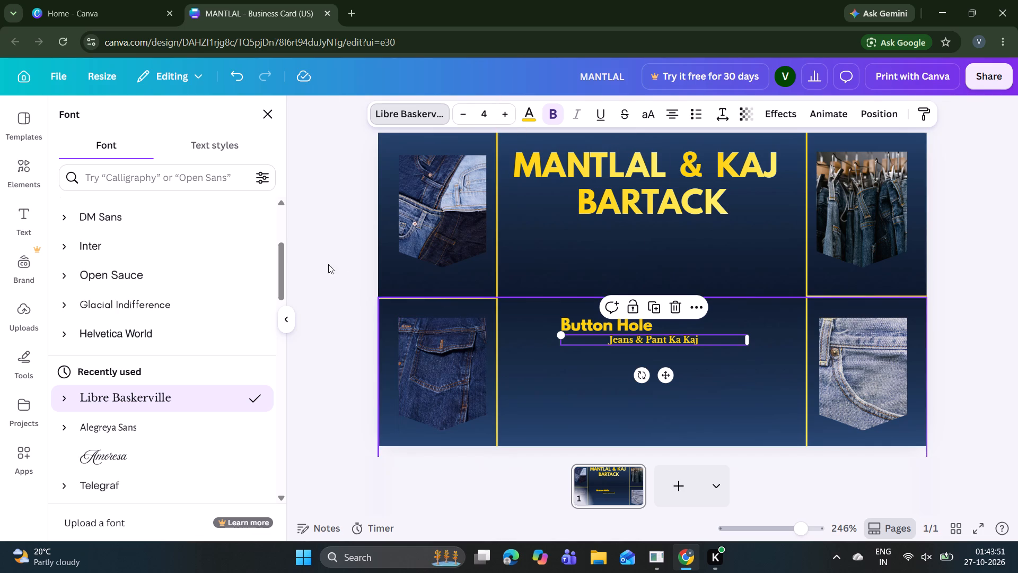
click(313, 268)
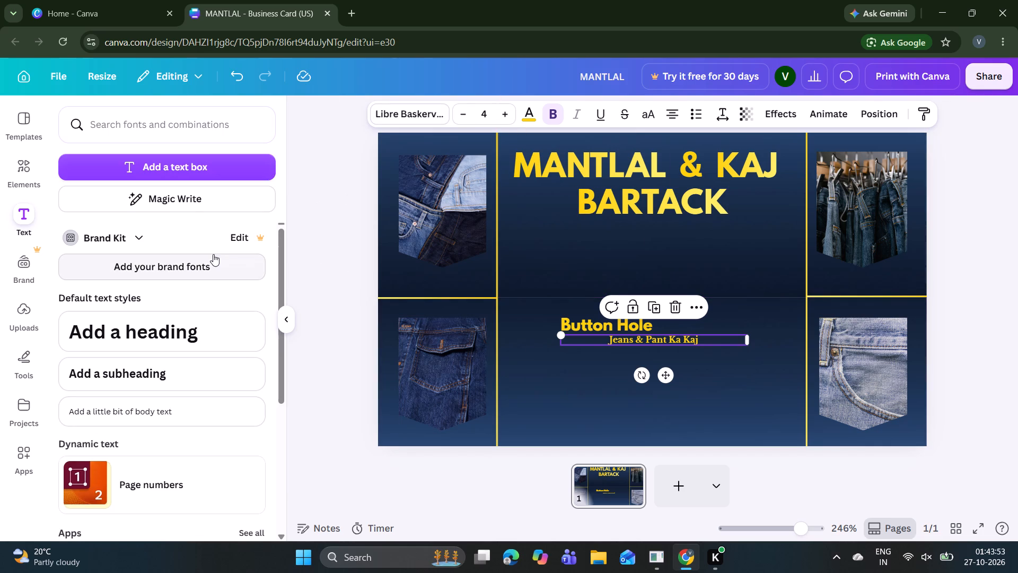
Add another subheading directly below "Jeans & Pant Ka Kaj" that reads "Jeans & Pant".
click(159, 378)
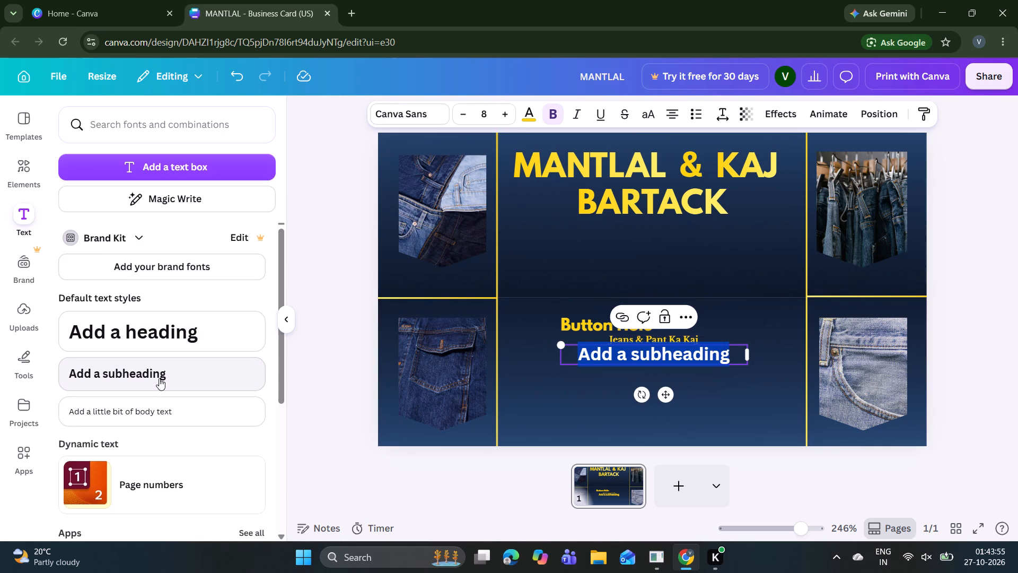
key(BackSpace)
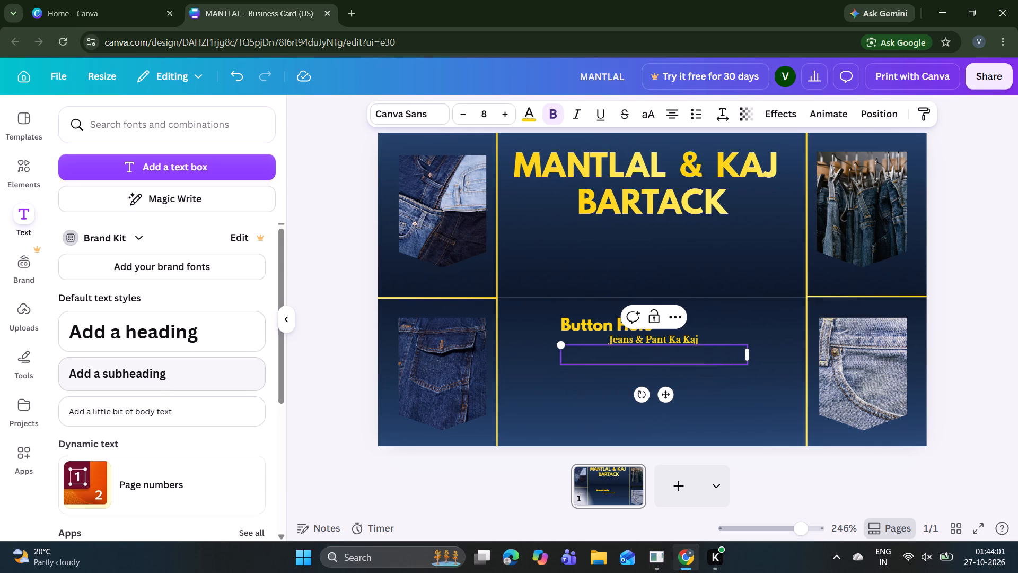
key(shift+j)
text(eans)
key(space)
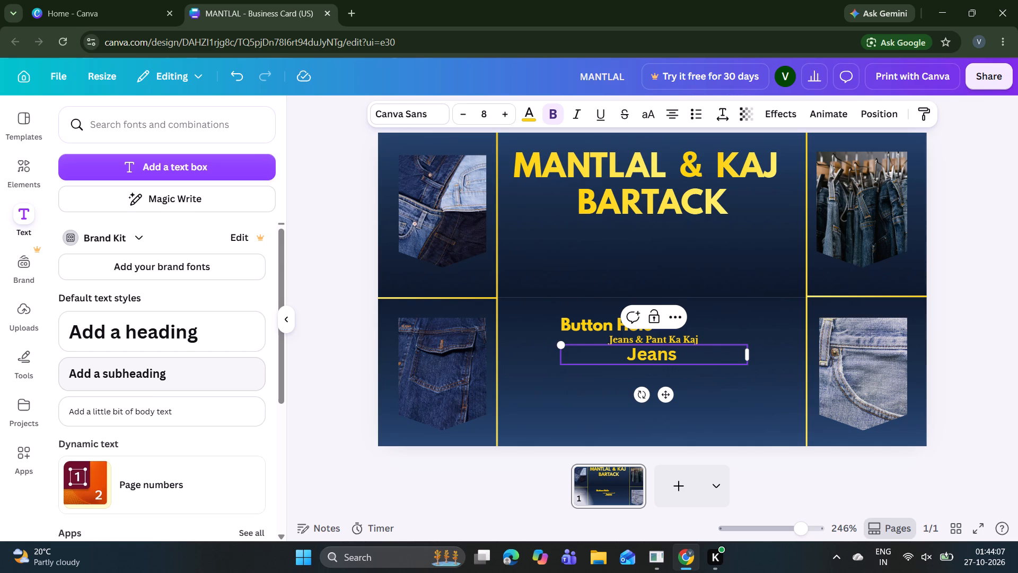
key(shift+ampersand)
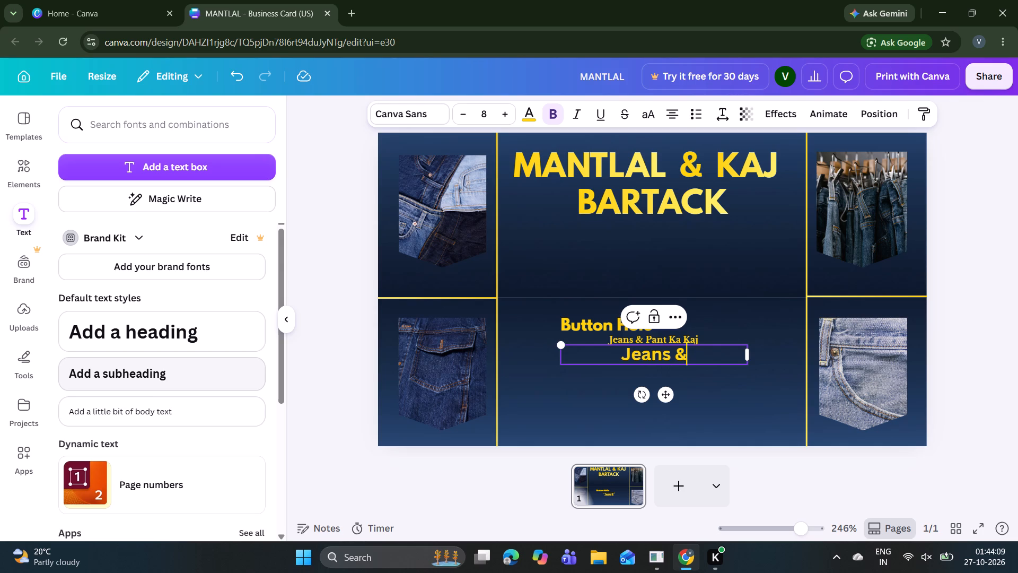
key(space)
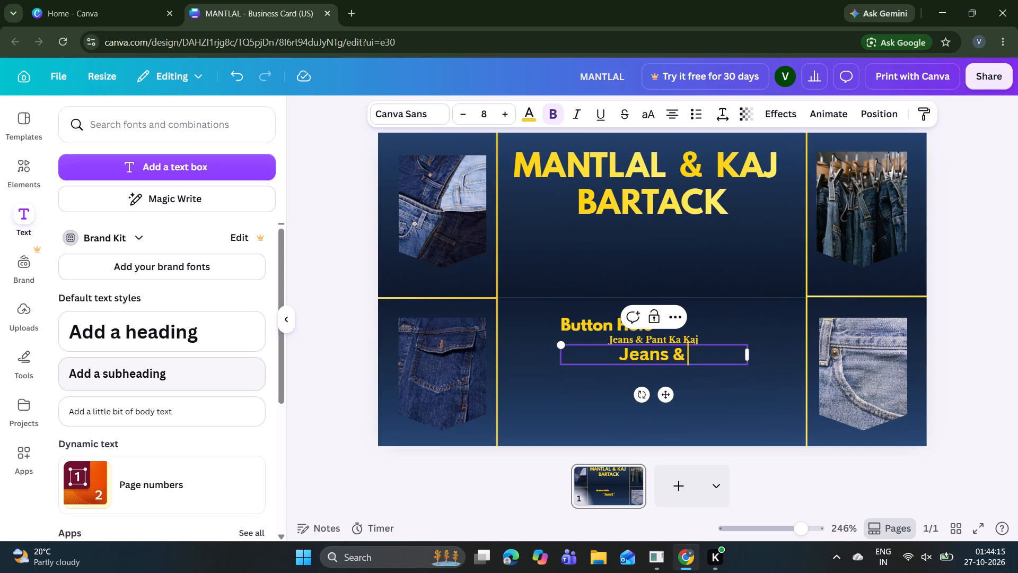
key(shift+p)
text(ant)
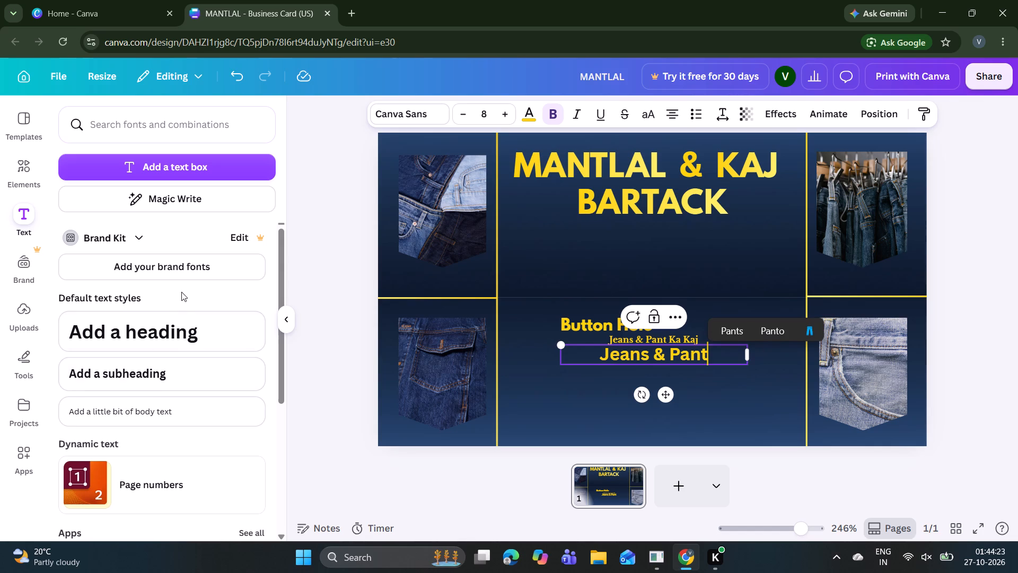
Format the new "Jeans & Pant" line below "Jeans & Pant Ka Kaj" in Libre Baskerville at font size 4.
click(392, 111)
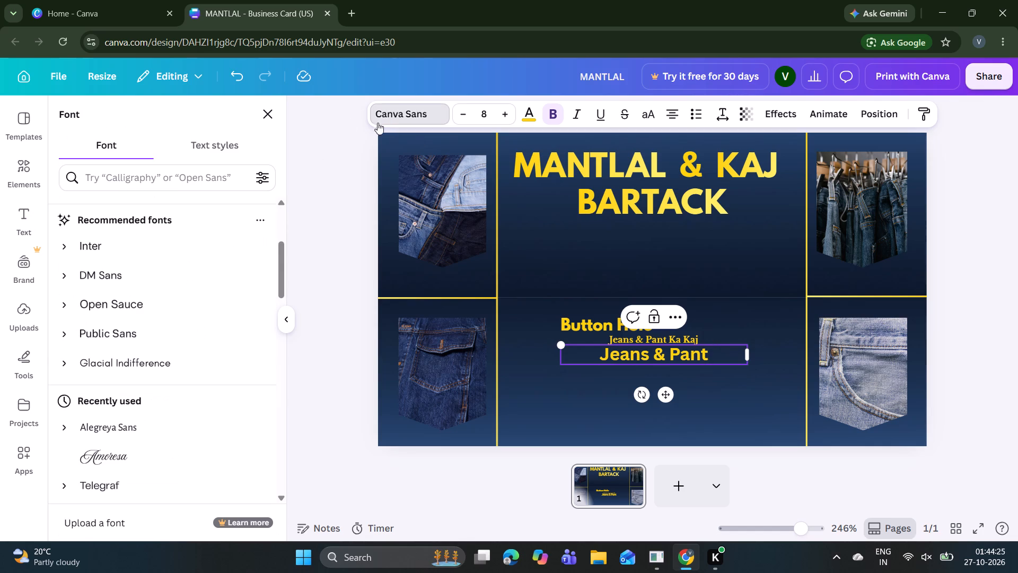
scroll(170, 366, up, 5)
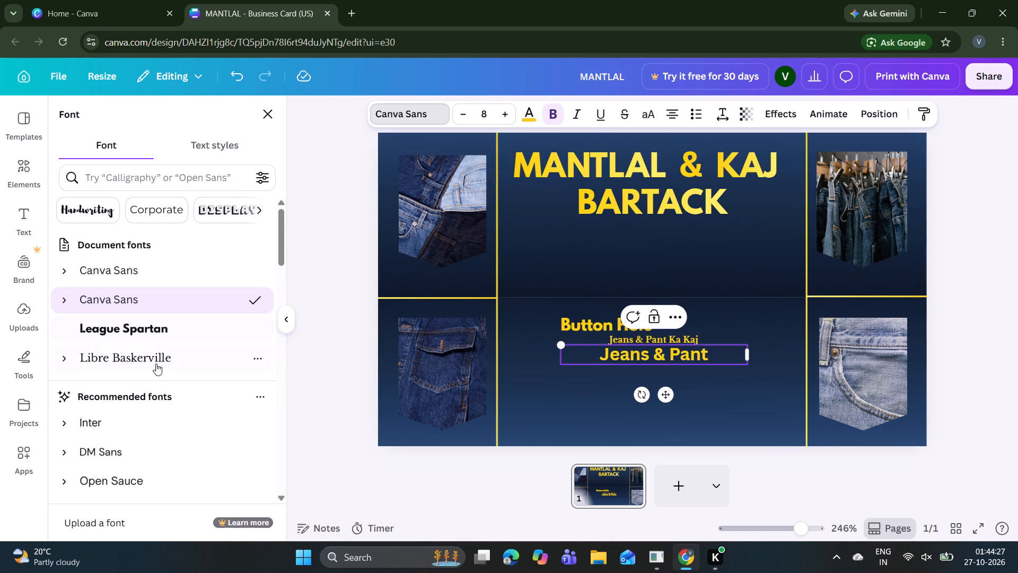
click(156, 363)
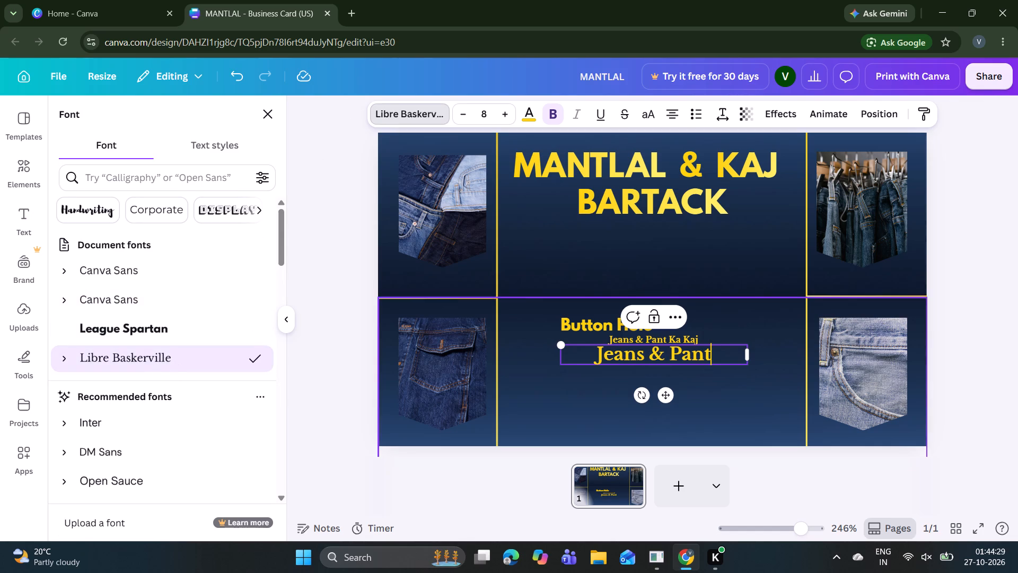
click(614, 336)
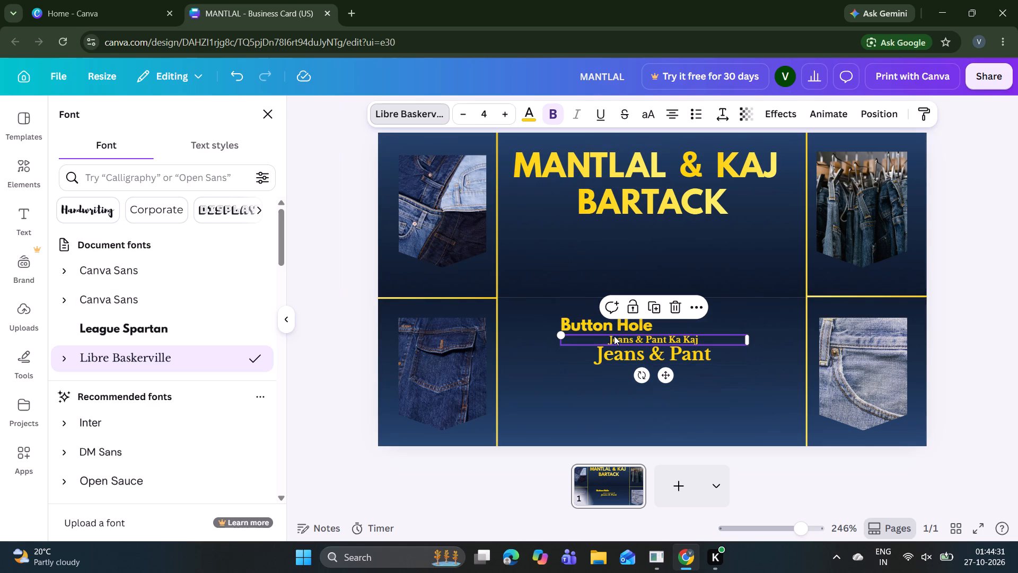
click(619, 362)
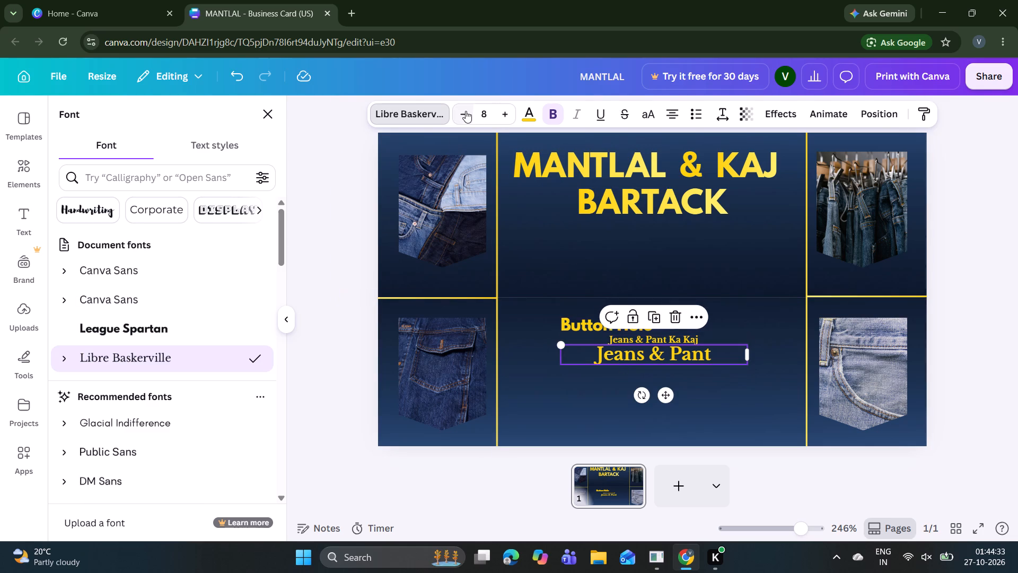
triple_click(466, 112)
click(466, 112)
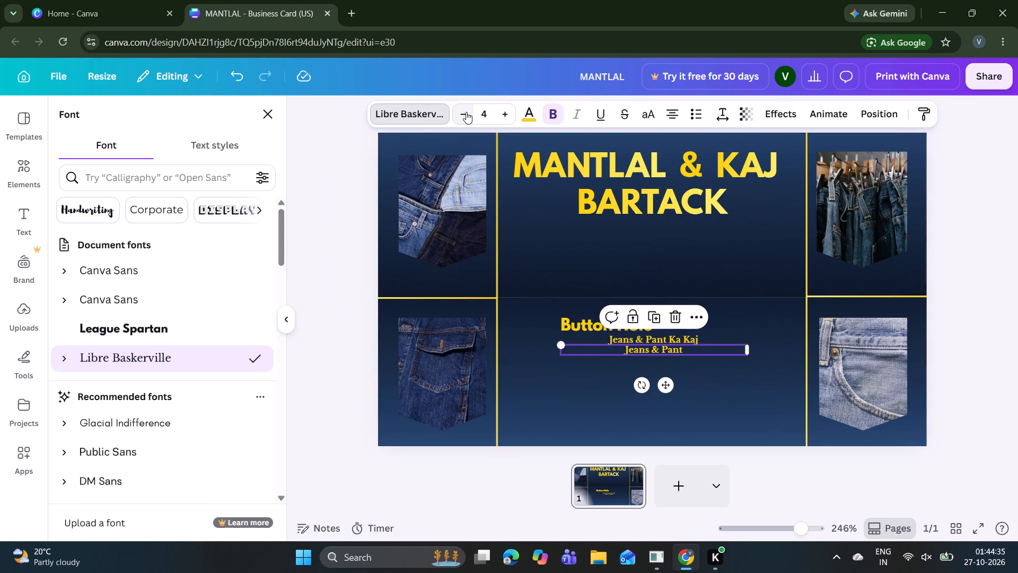
click(357, 200)
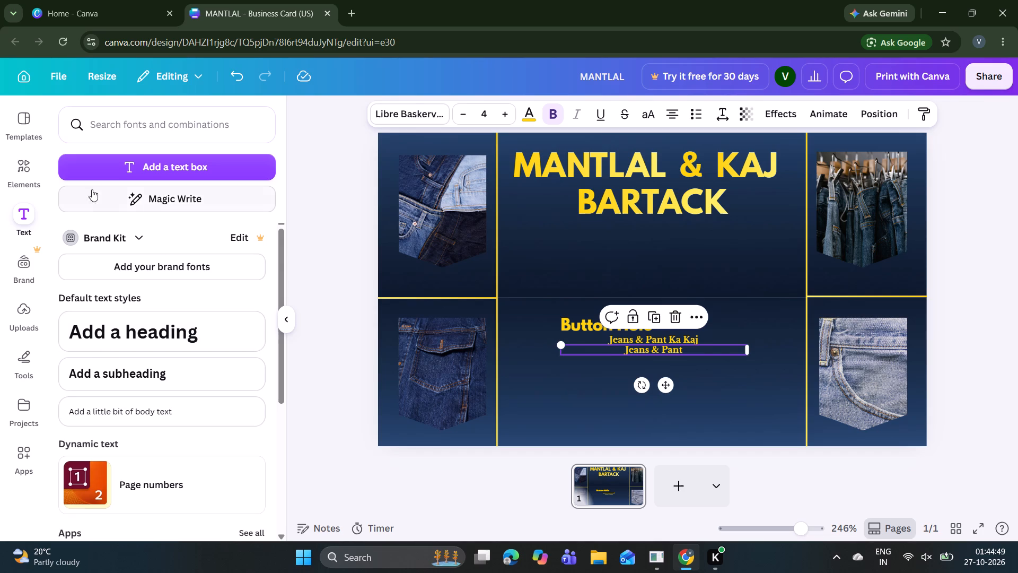
Add a heading below the "Jeans & Pant" line that reads "Bartack Stitching".
click(23, 167)
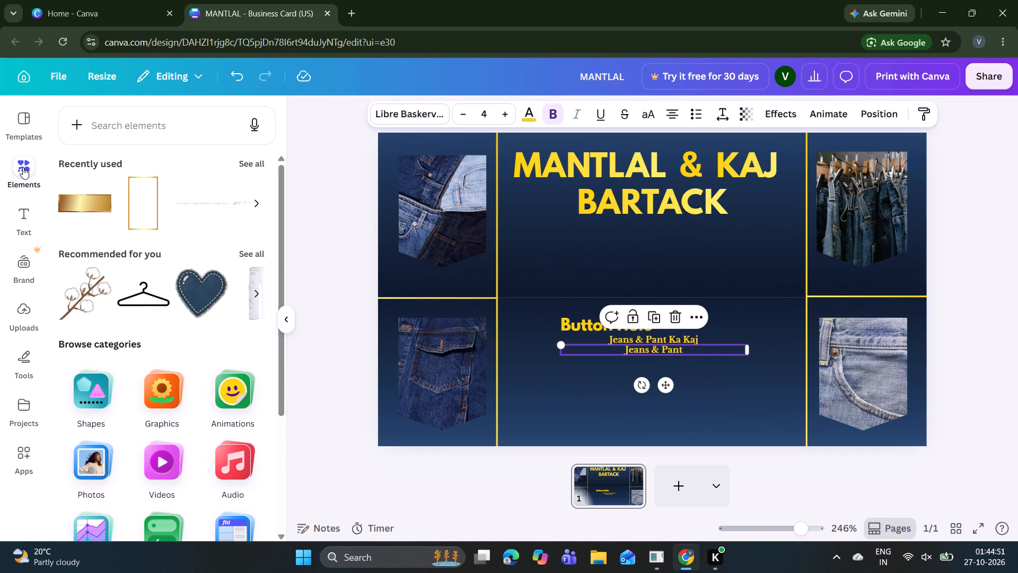
click(23, 215)
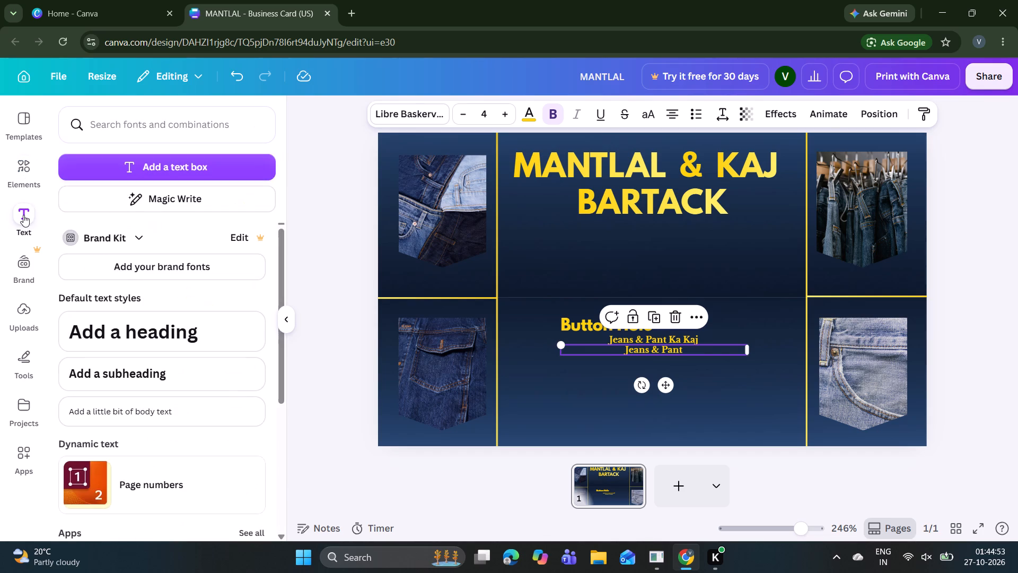
click(118, 326)
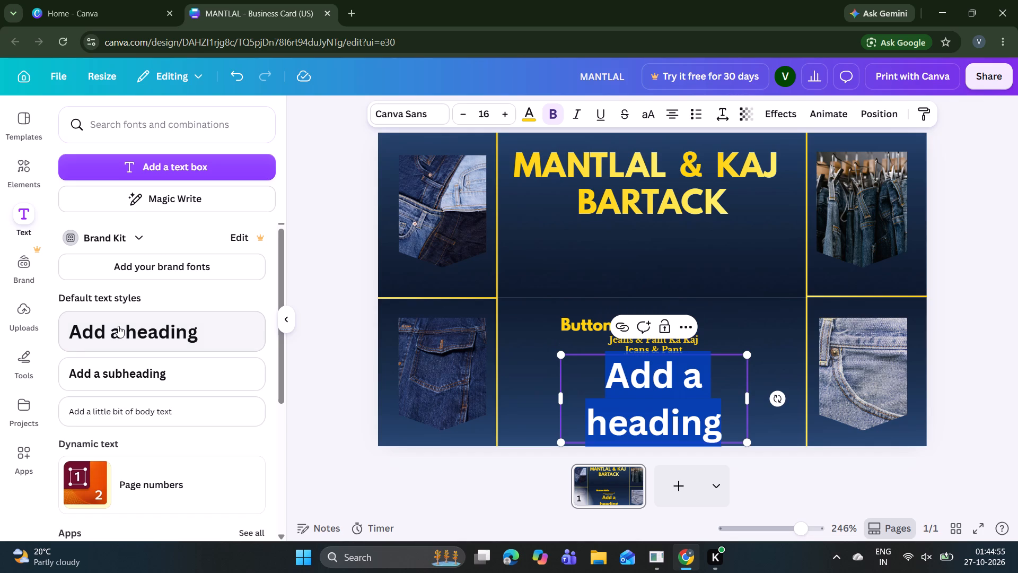
key(BackSpace)
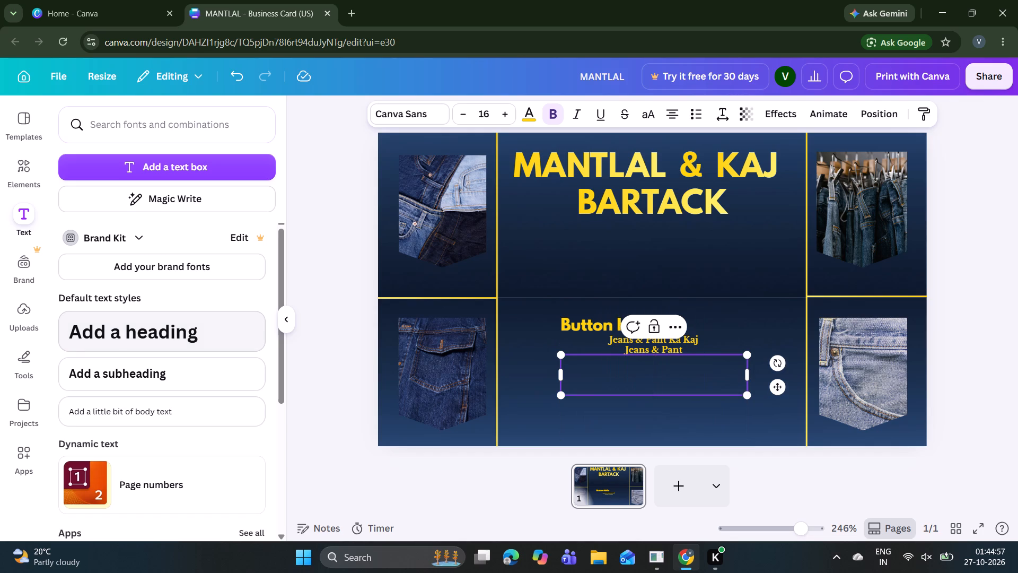
key(shift+b)
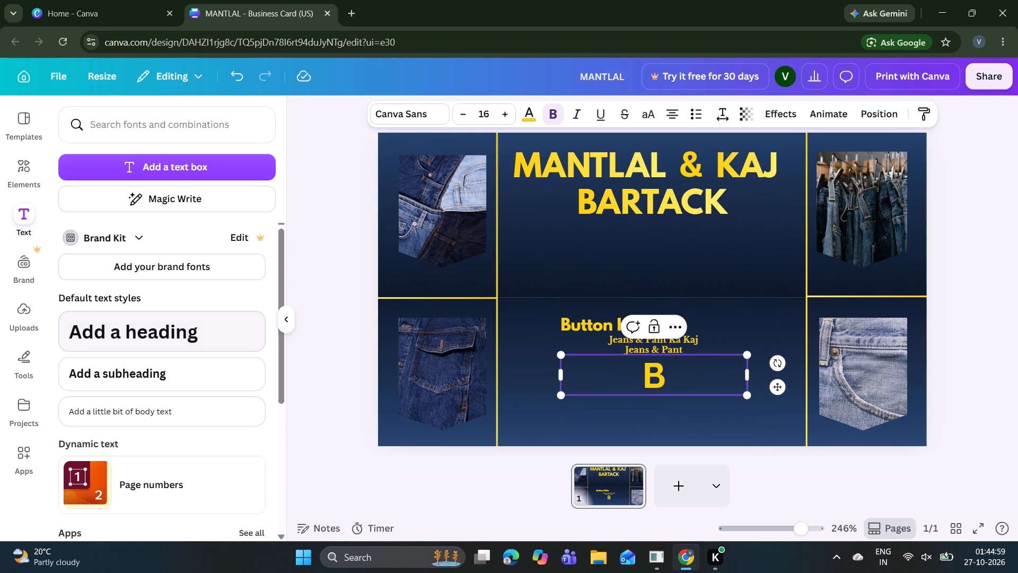
text(ar)
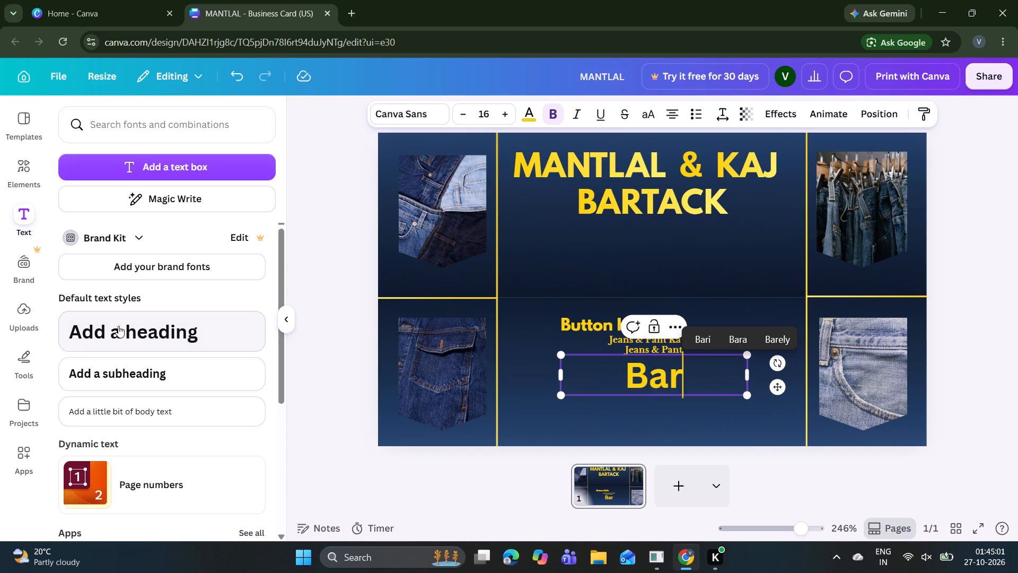
text(ta)
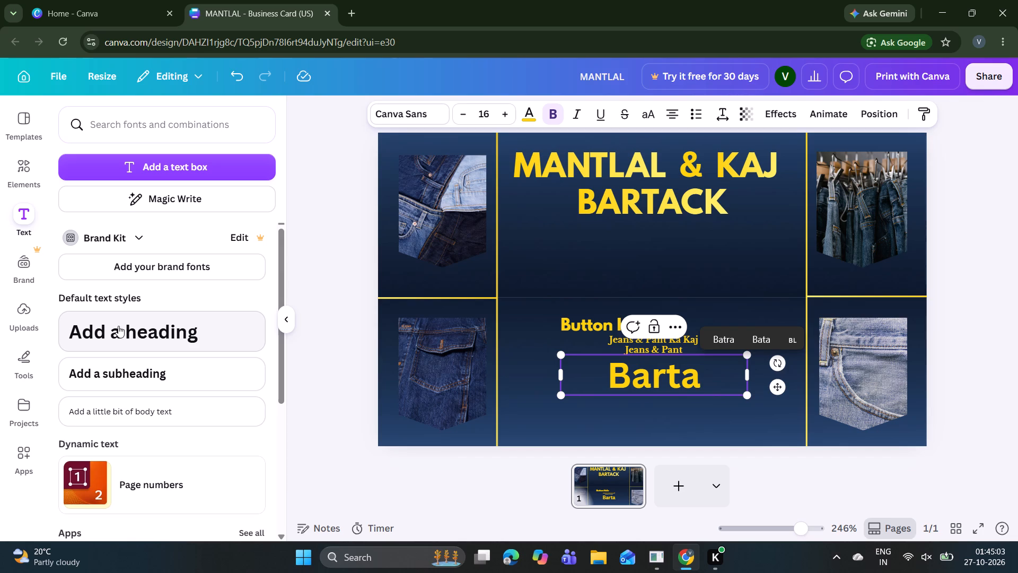
text(ck)
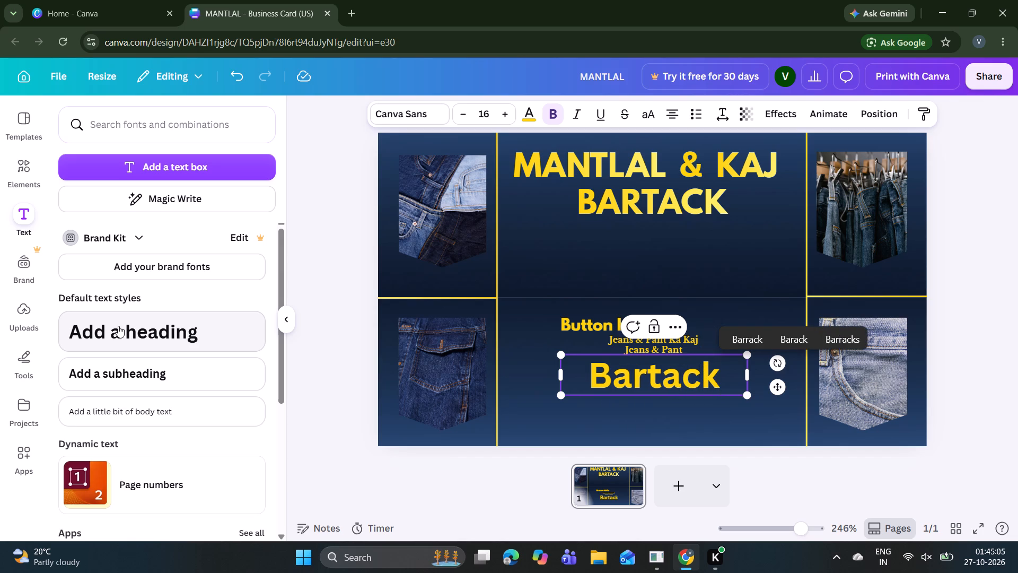
key(space)
key(shift+s)
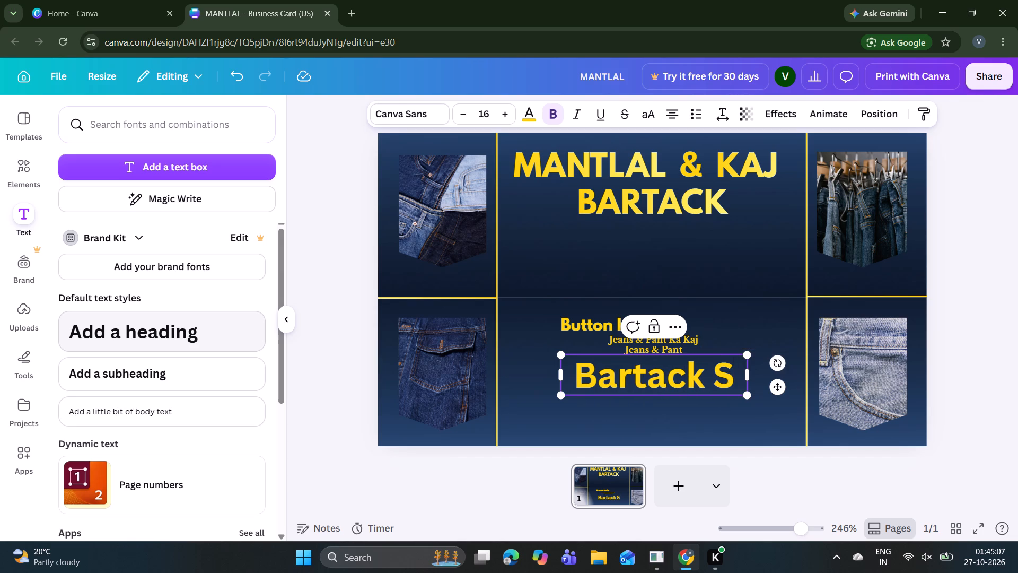
key(t)
key(i)
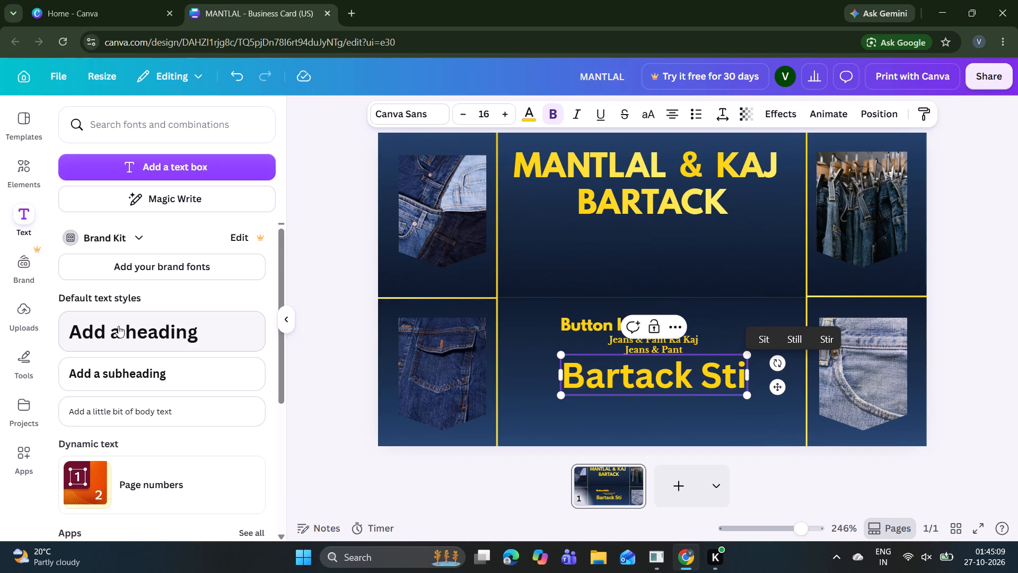
text(tc)
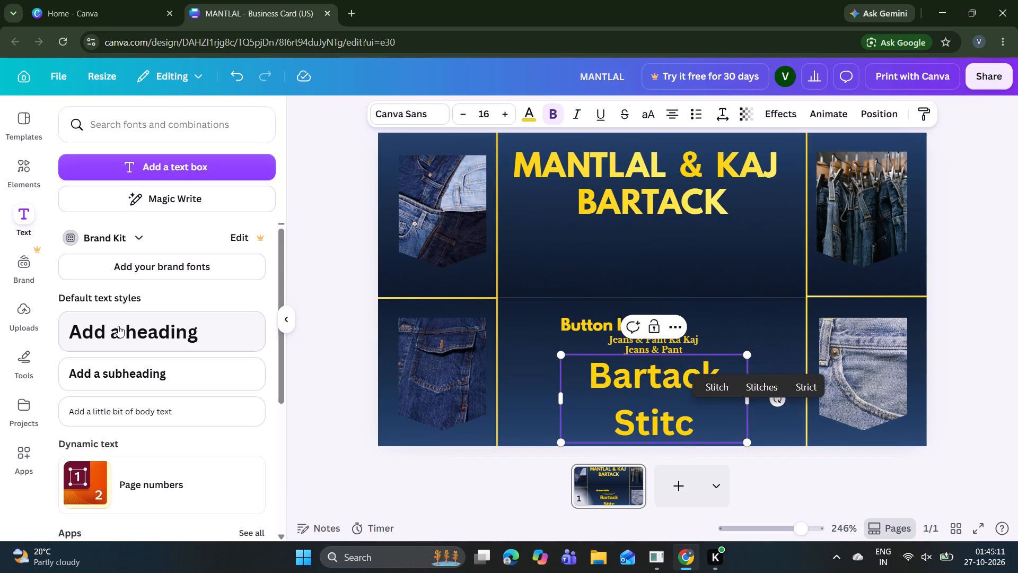
text(hi)
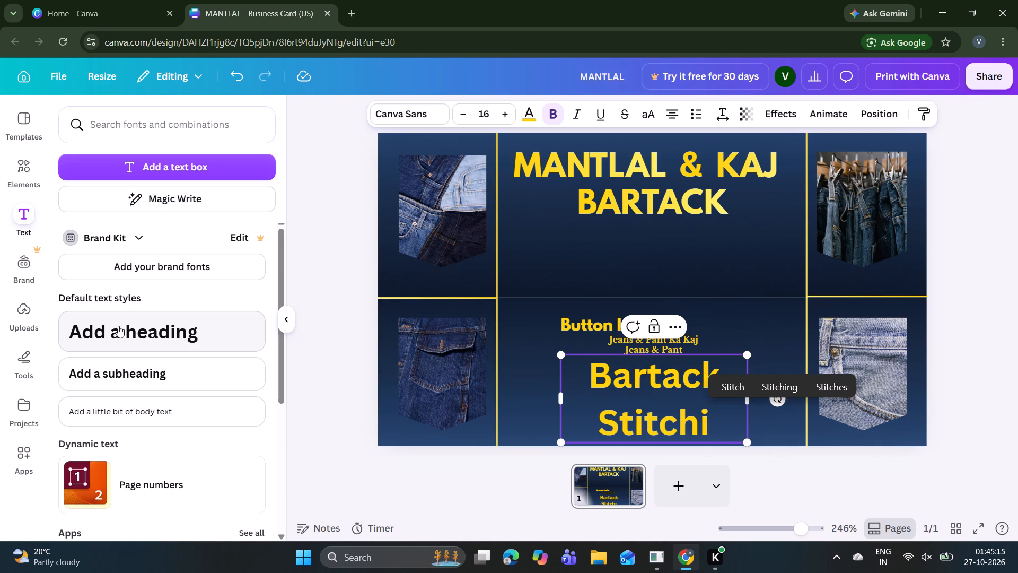
text(ng)
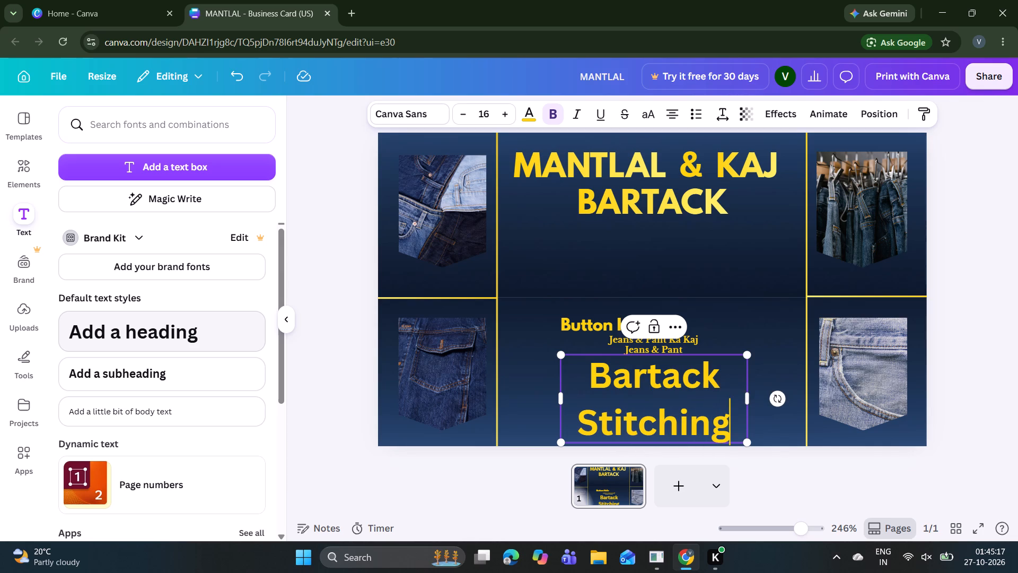
key(BackSpace)
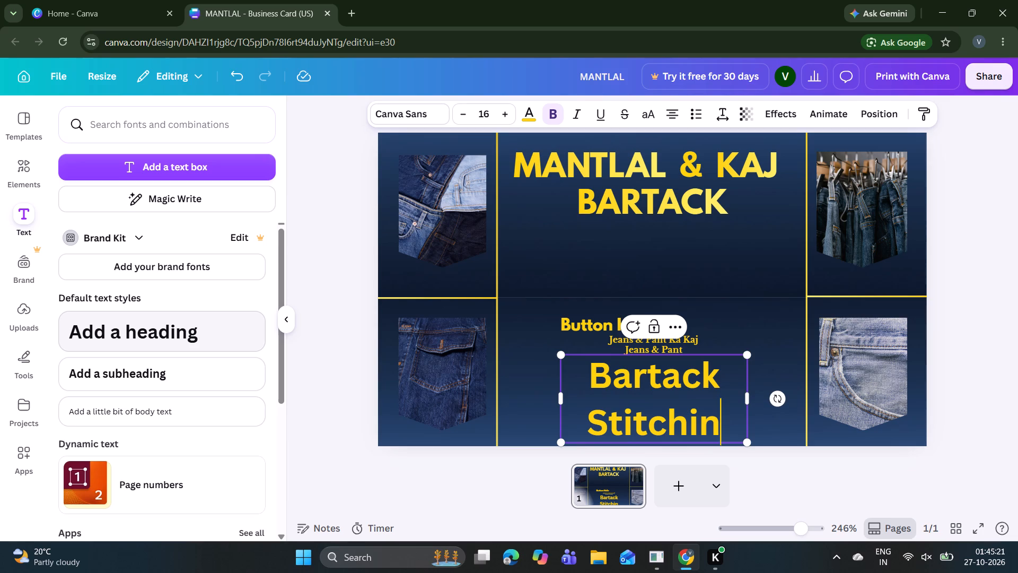
key(g)
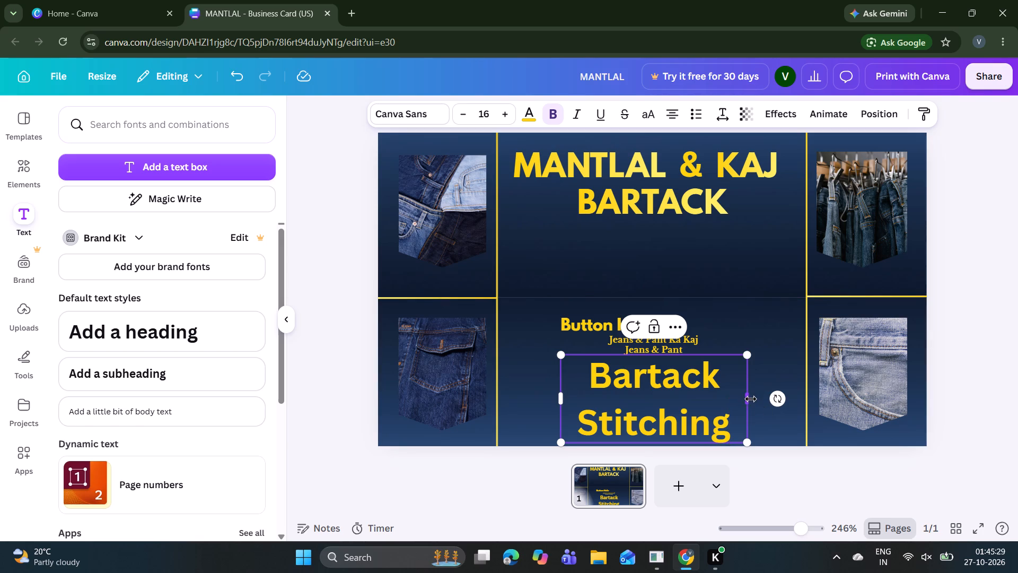
Widen the "Bartack Stitching" text box to about 1.9 so the heading fits on one line.
drag(751, 399, 934, 409)
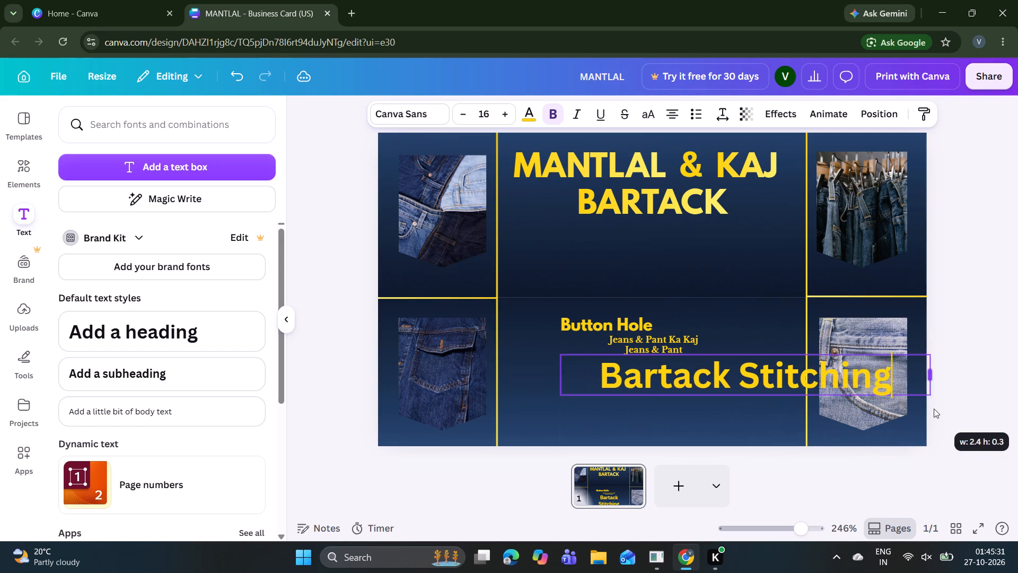
drag(934, 409, 864, 404)
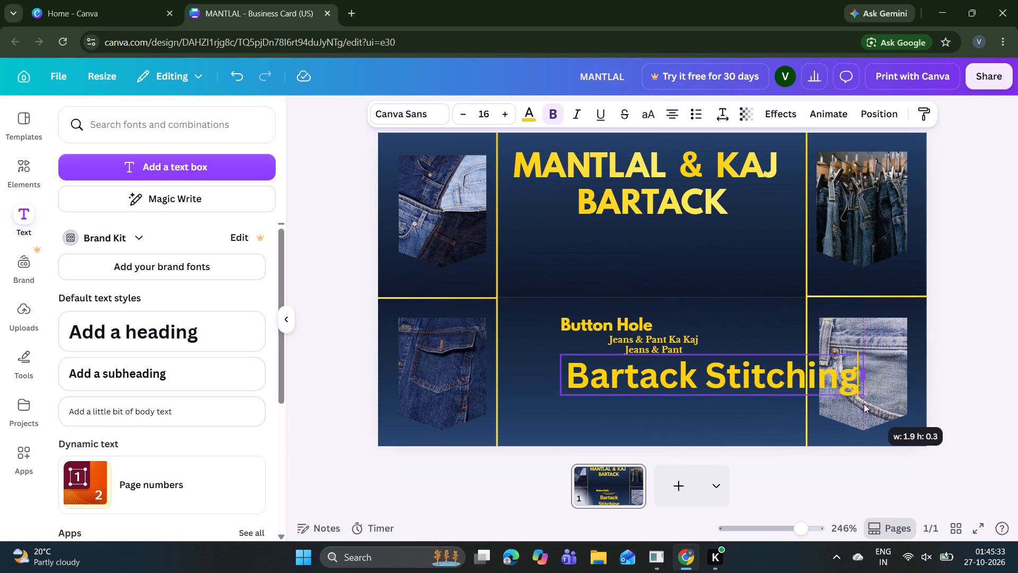
drag(864, 404, 857, 403)
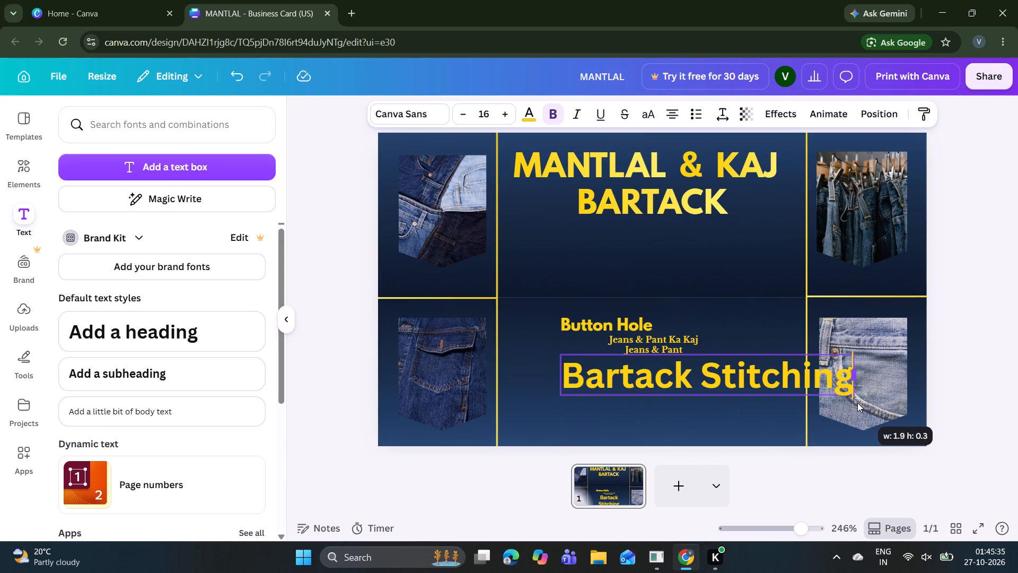
drag(857, 403, 857, 402)
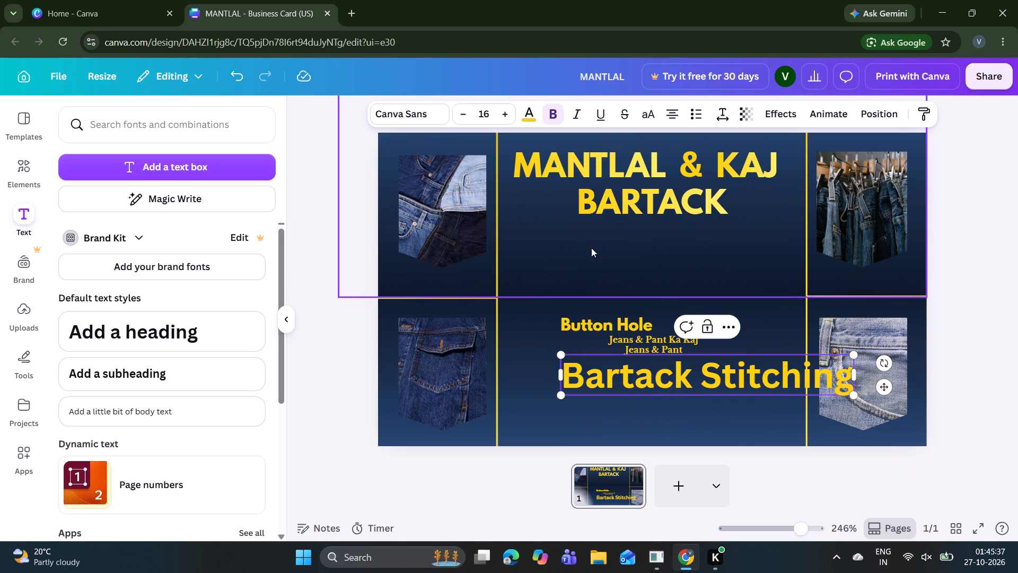
Change the "Bartack Stitching" font to League Spartan and widen its box to about 2 to keep it on one line.
click(415, 118)
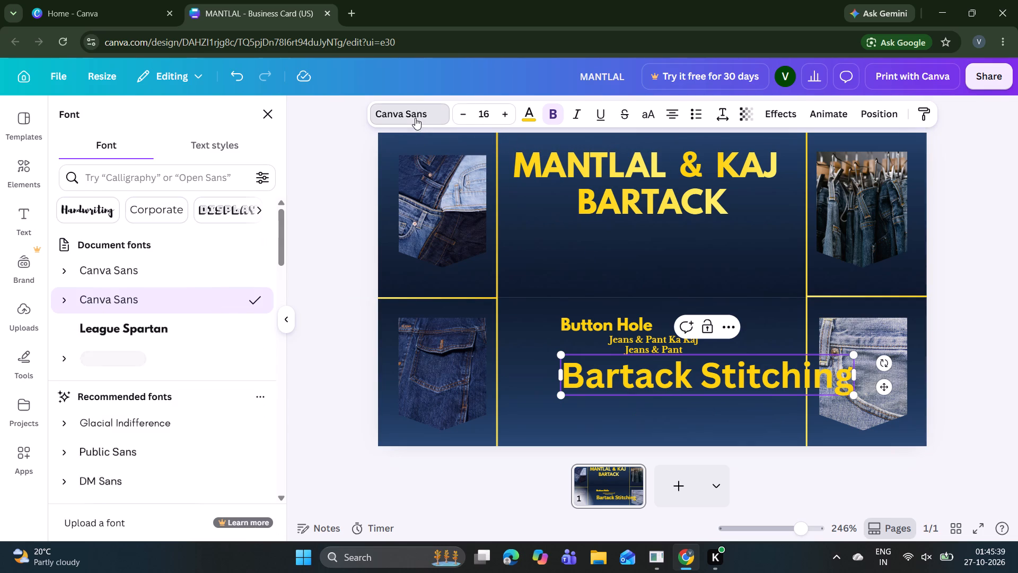
click(170, 318)
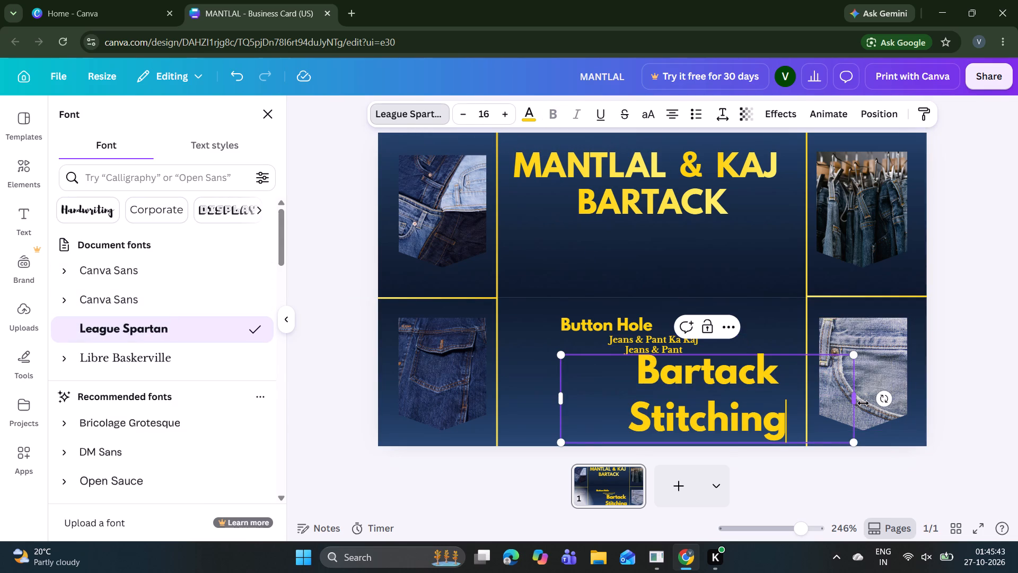
drag(863, 403, 882, 394)
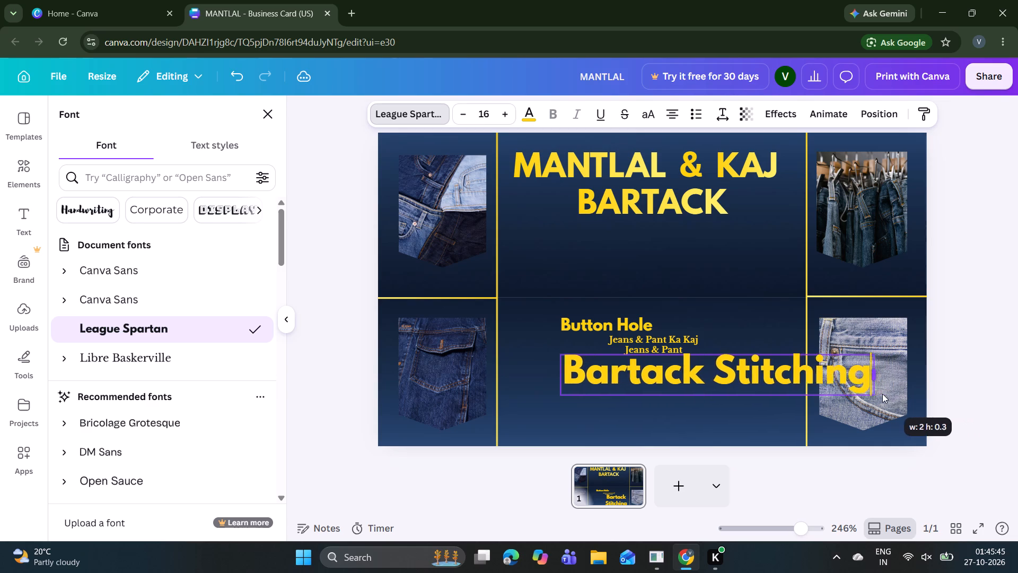
drag(882, 394, 878, 394)
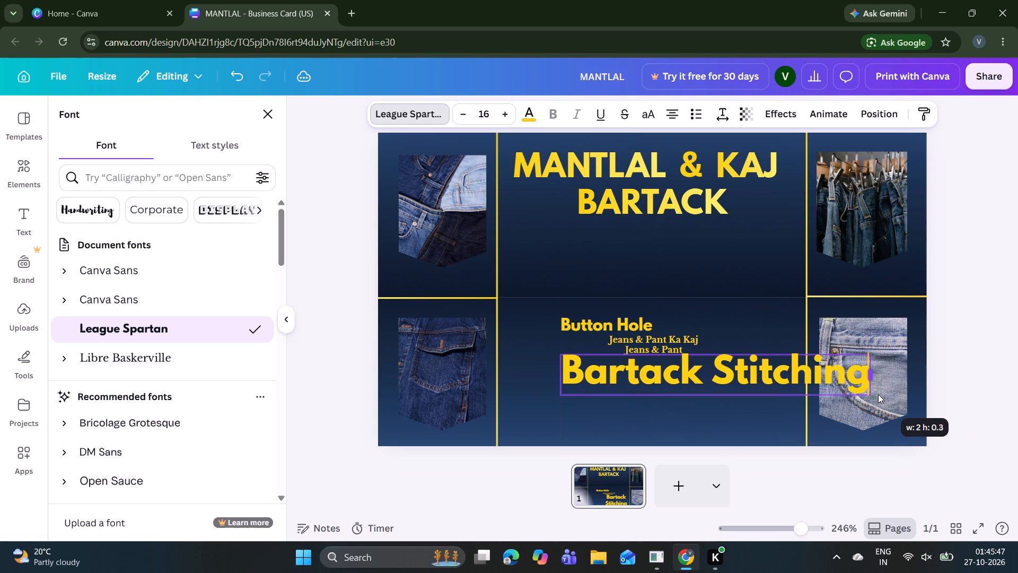
drag(878, 394, 880, 394)
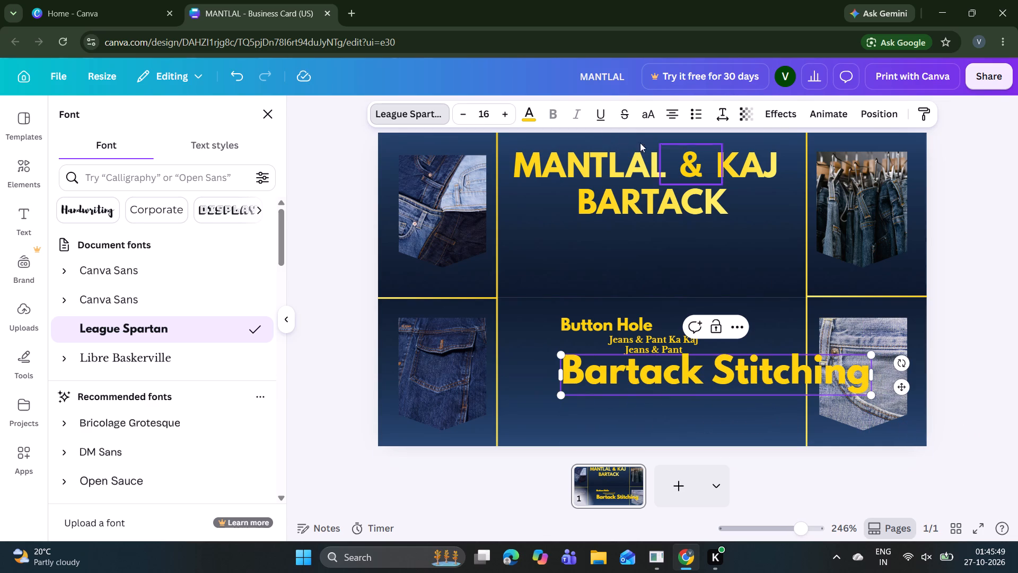
Reduce the font size of the "Bartack Stitching" heading to 7.
triple_click(461, 108)
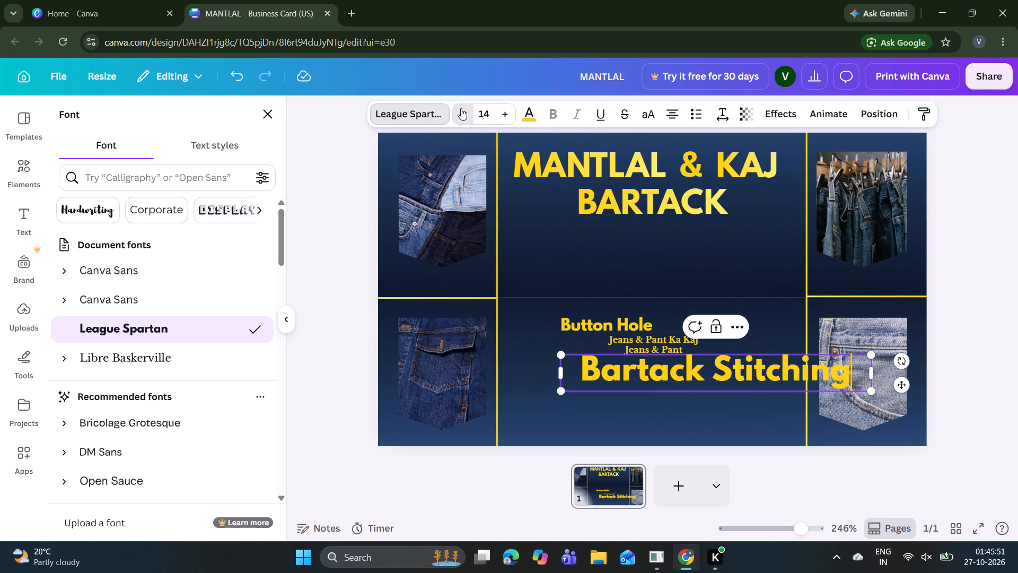
triple_click(461, 108)
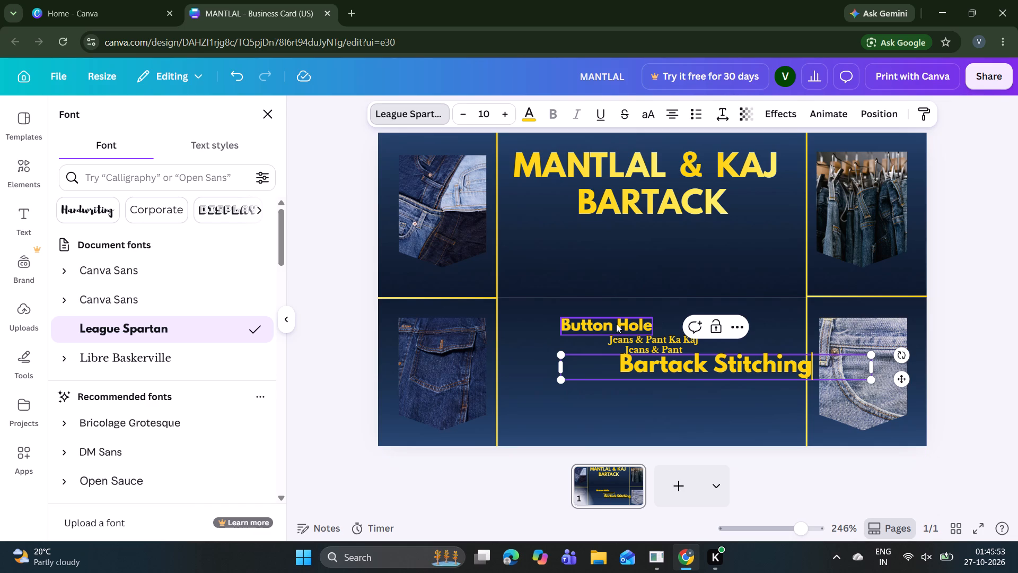
click(616, 324)
click(707, 379)
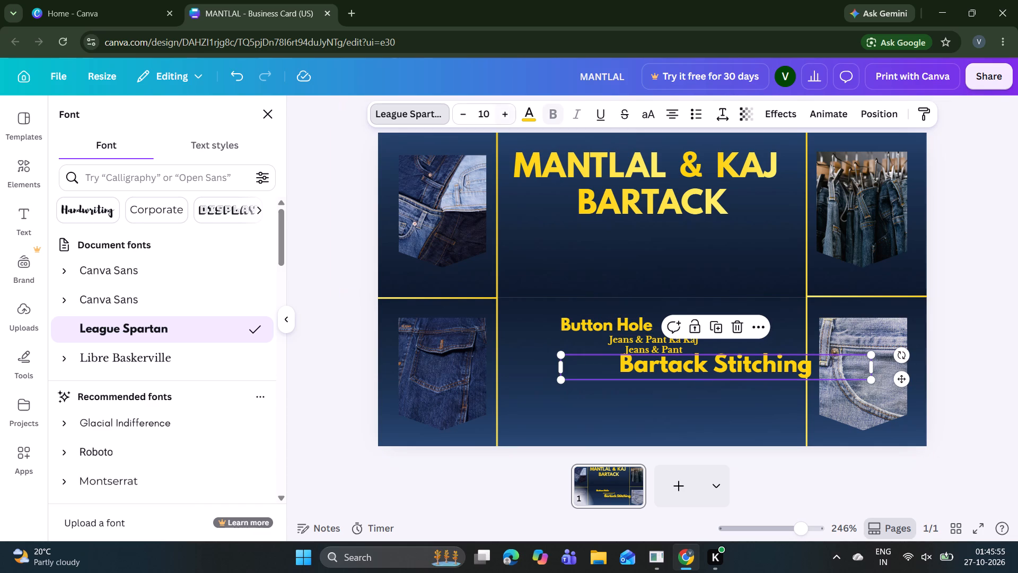
triple_click(463, 113)
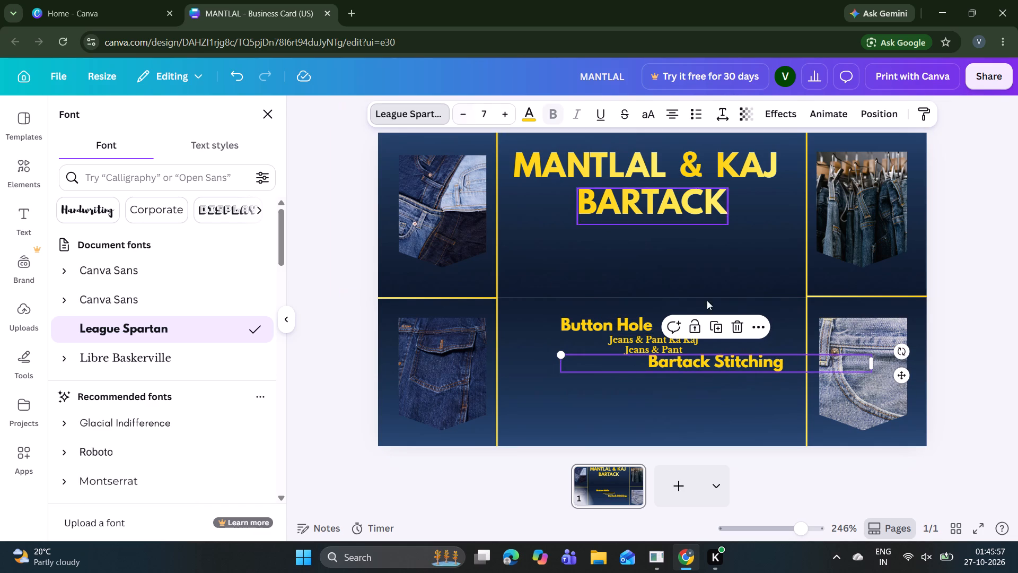
Move the "Bartack Stitching" heading below the "Jeans & Pant" line, nearly left-aligned with the "Button Hole" heading.
drag(902, 379, 874, 389)
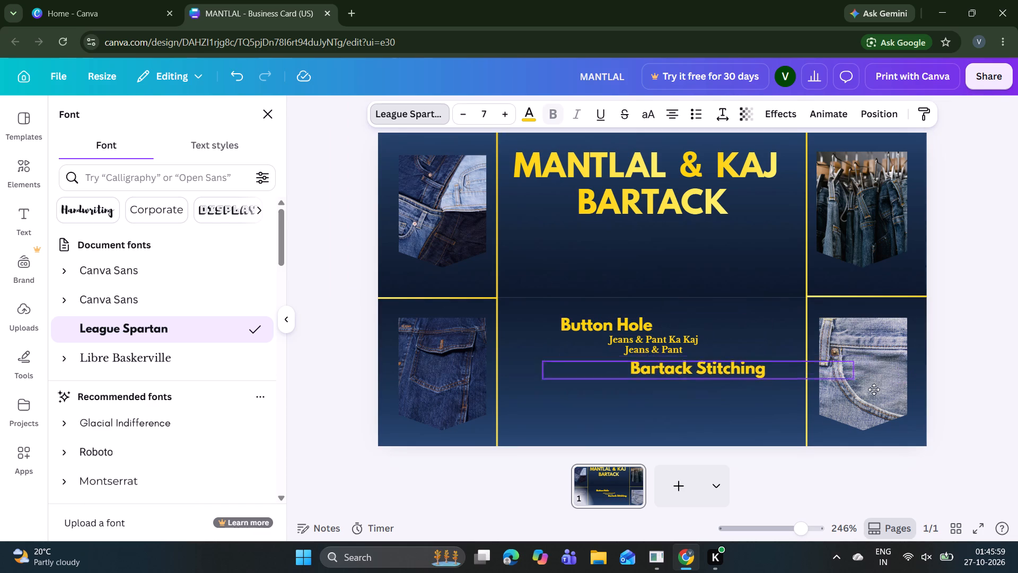
drag(874, 389, 819, 392)
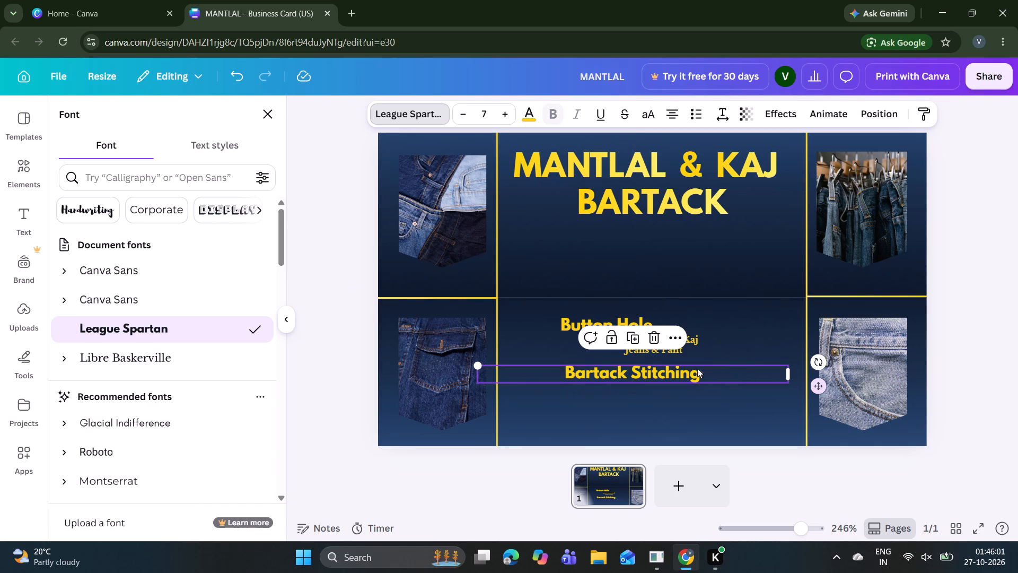
Move the "Jeans & Pant" line directly beneath the "Bartack Stitching" heading and deselect it.
click(674, 353)
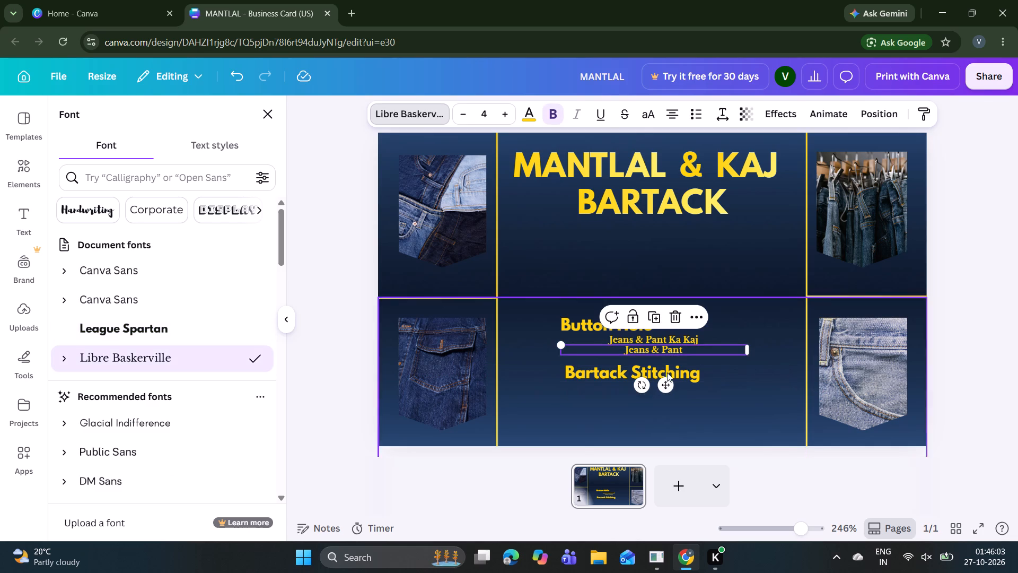
drag(666, 379, 642, 423)
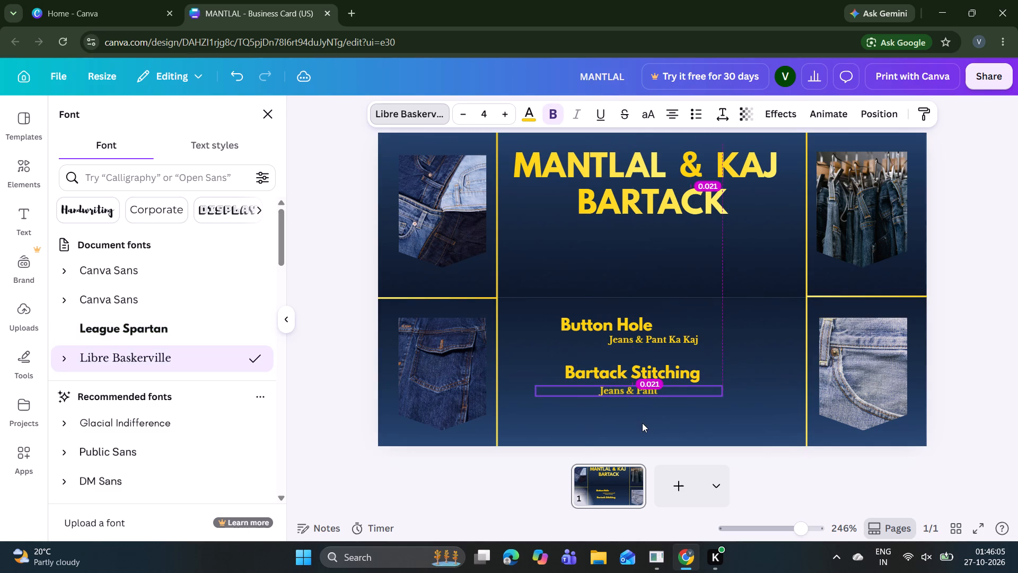
click(358, 318)
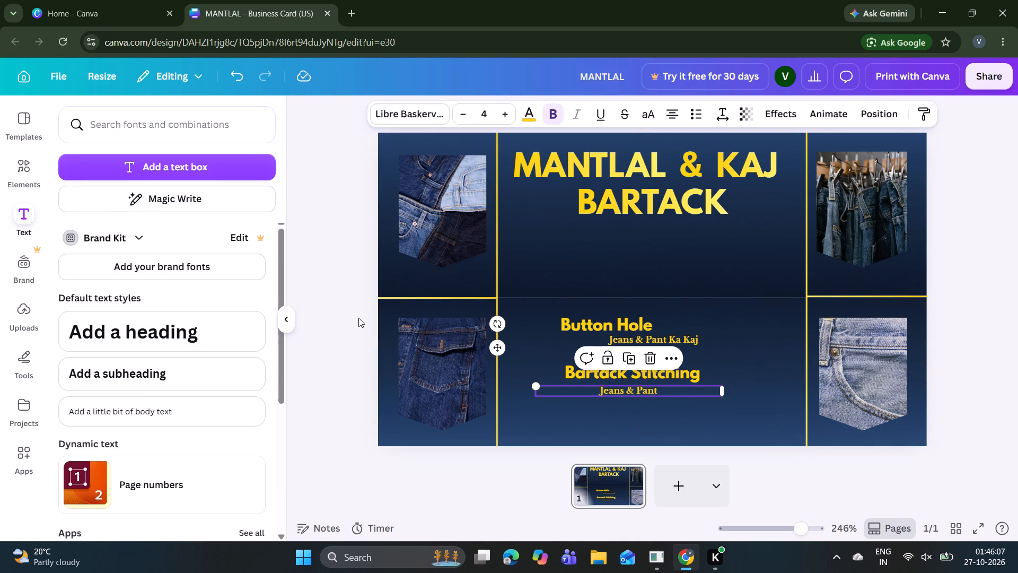
click(358, 318)
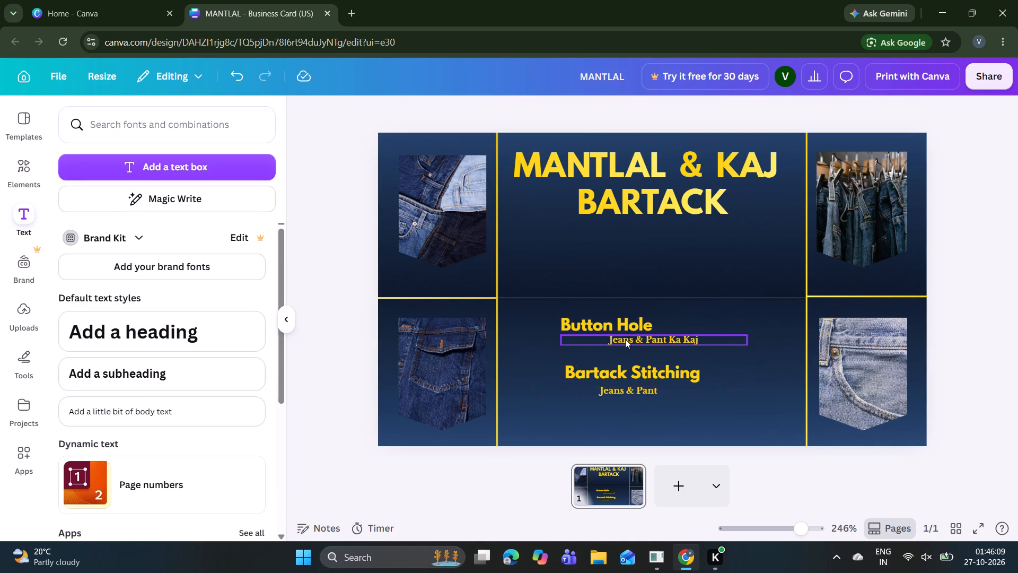
Recolour the "Jeans & Pant Ka Kaj" and "Jeans & Pant" lines with the #ffd10a to #fff06b linear gradient.
click(625, 339)
click(529, 115)
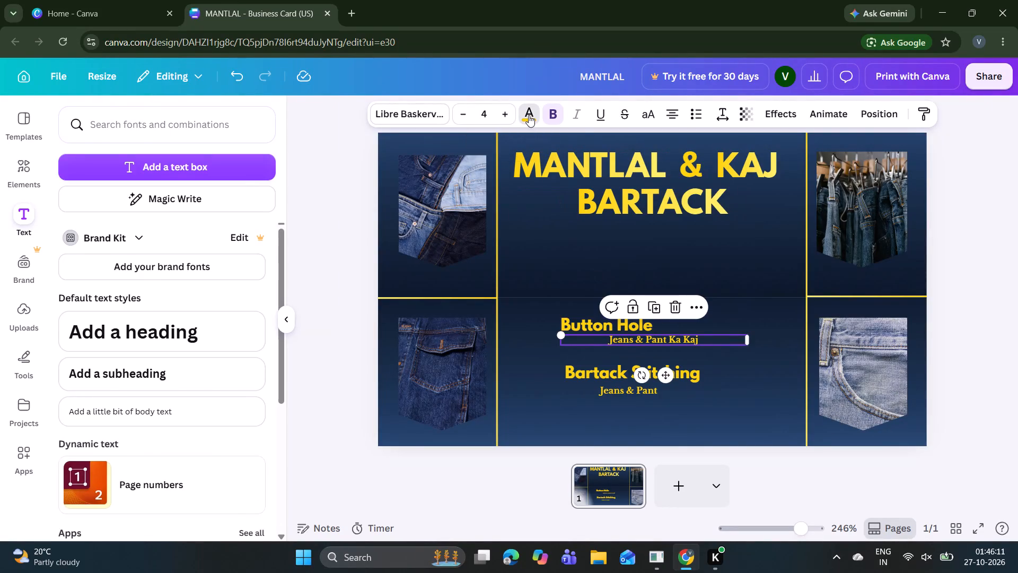
click(163, 220)
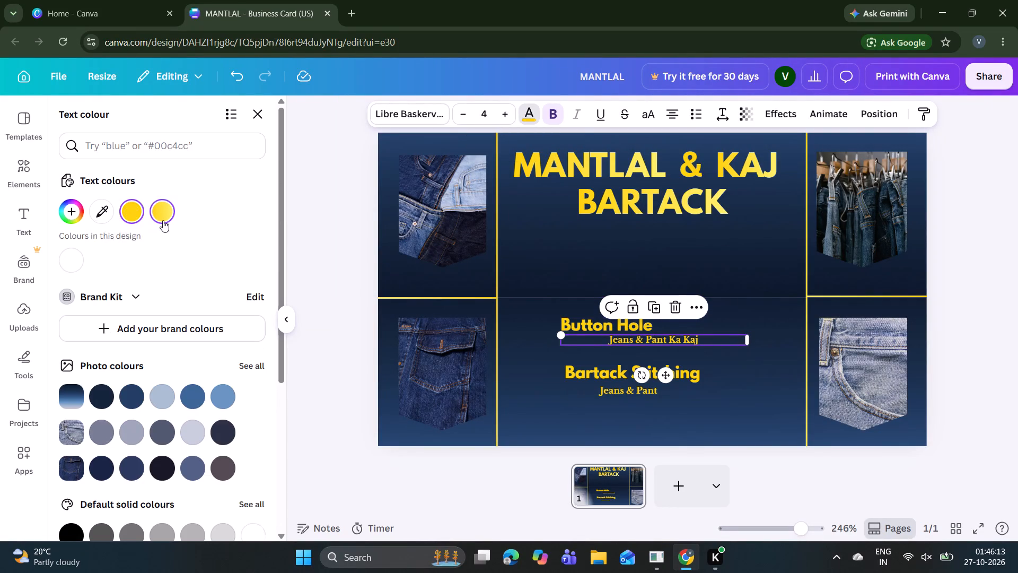
click(622, 389)
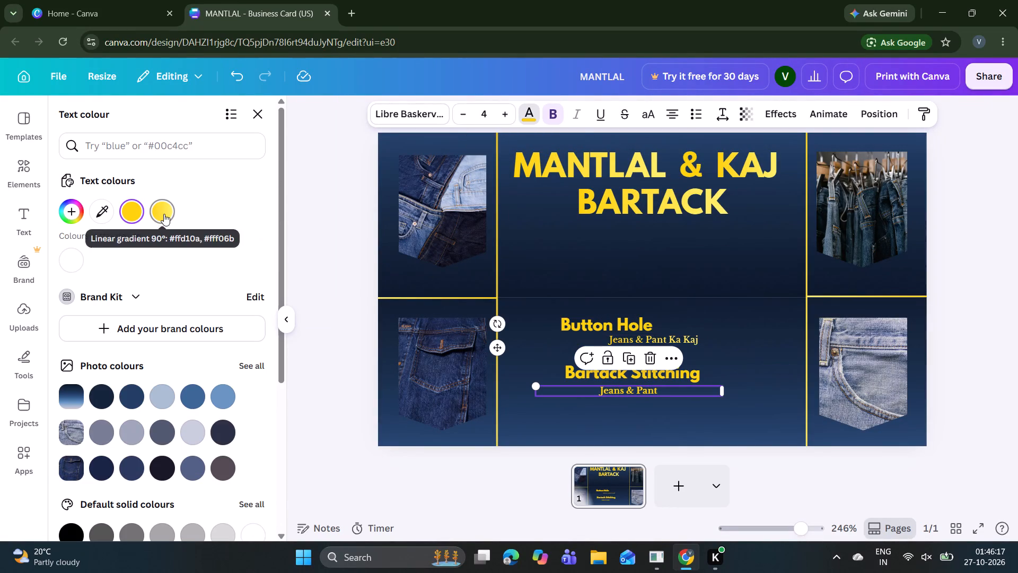
click(164, 214)
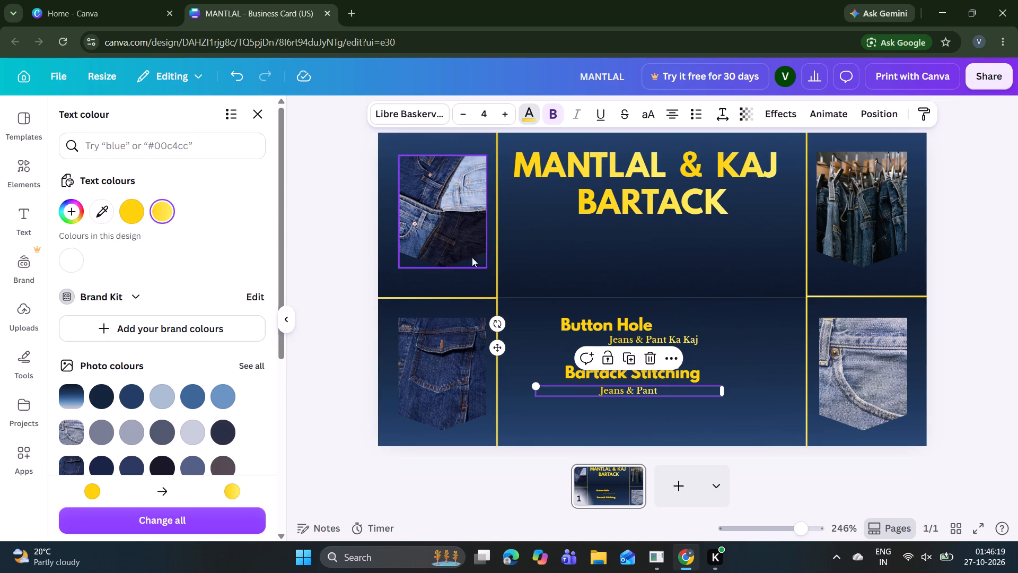
double_click(313, 211)
click(313, 211)
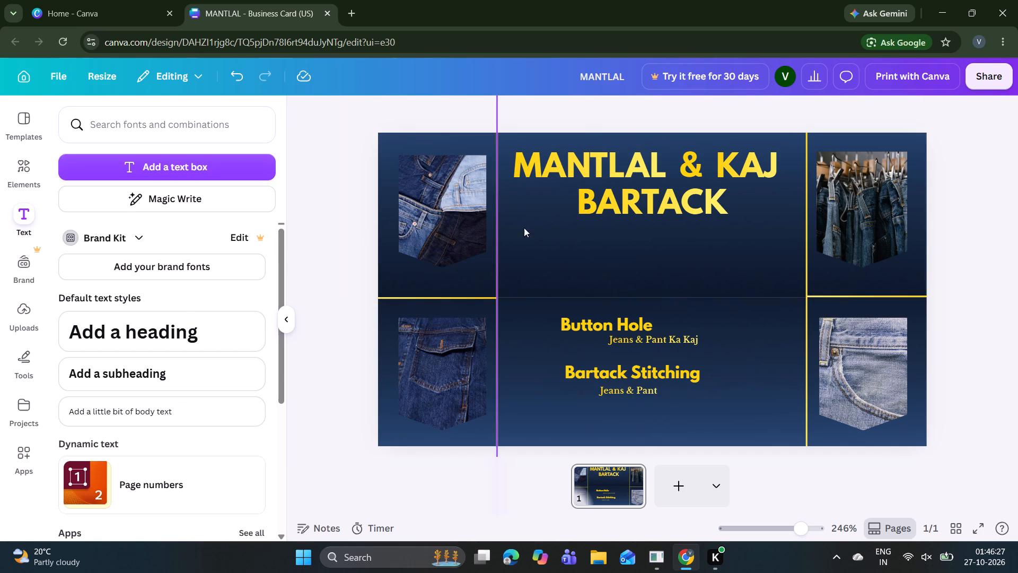
Change the text colour of the "Button Hole" and "Bartack Stitching" headings to white (#ffffff).
click(595, 318)
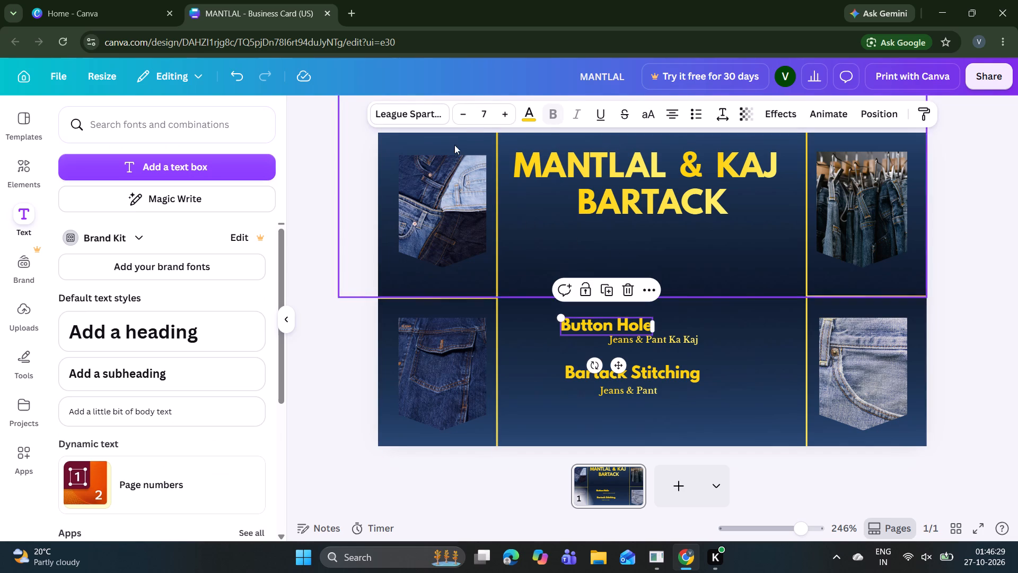
click(535, 114)
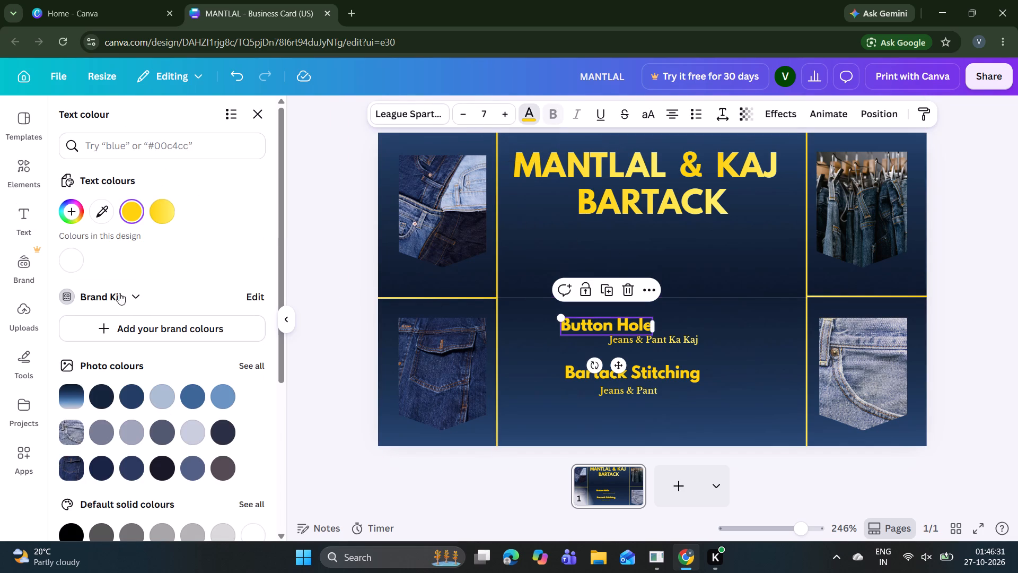
scroll(113, 331, down, 3)
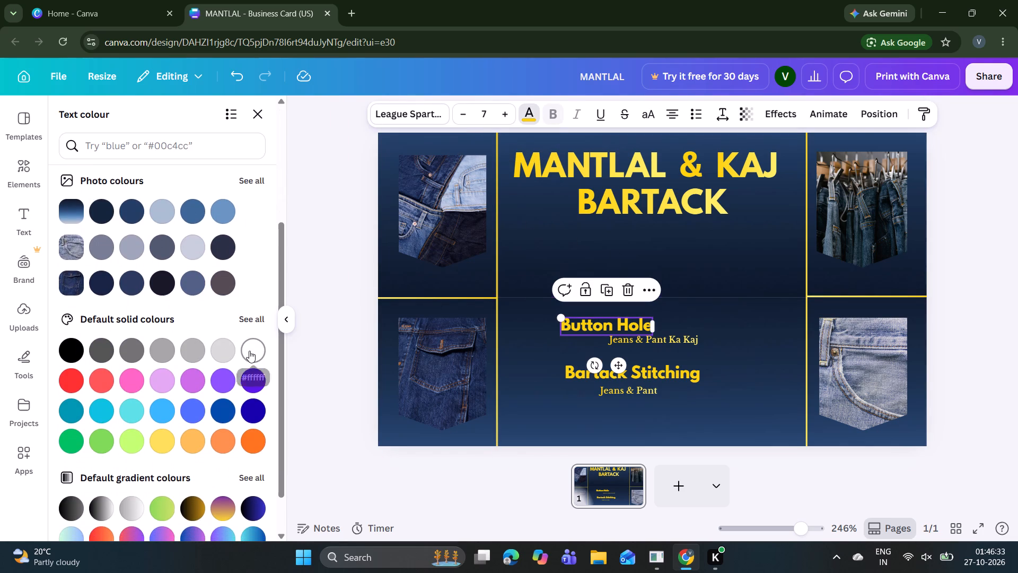
click(249, 351)
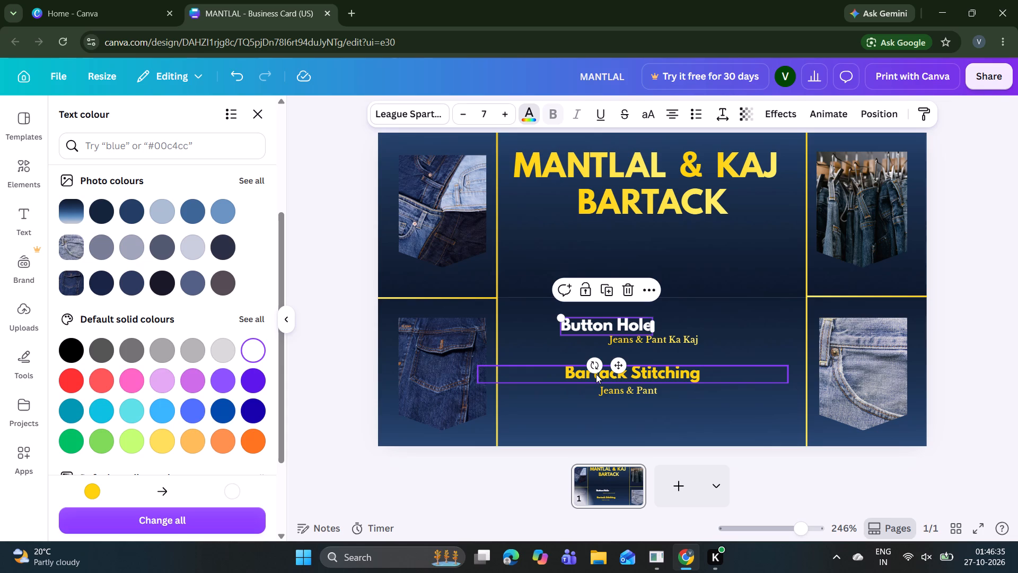
click(596, 374)
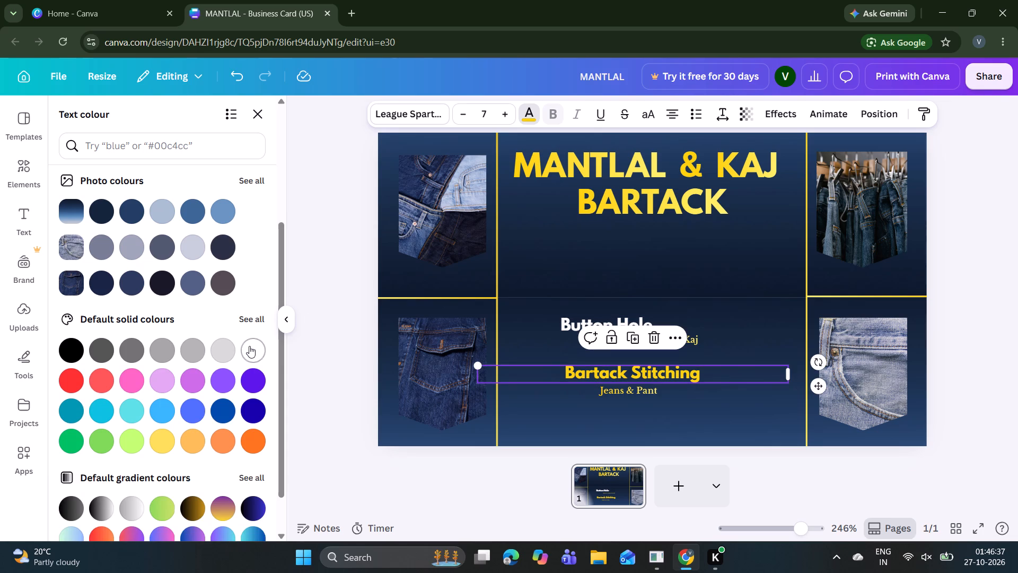
click(249, 346)
double_click(322, 237)
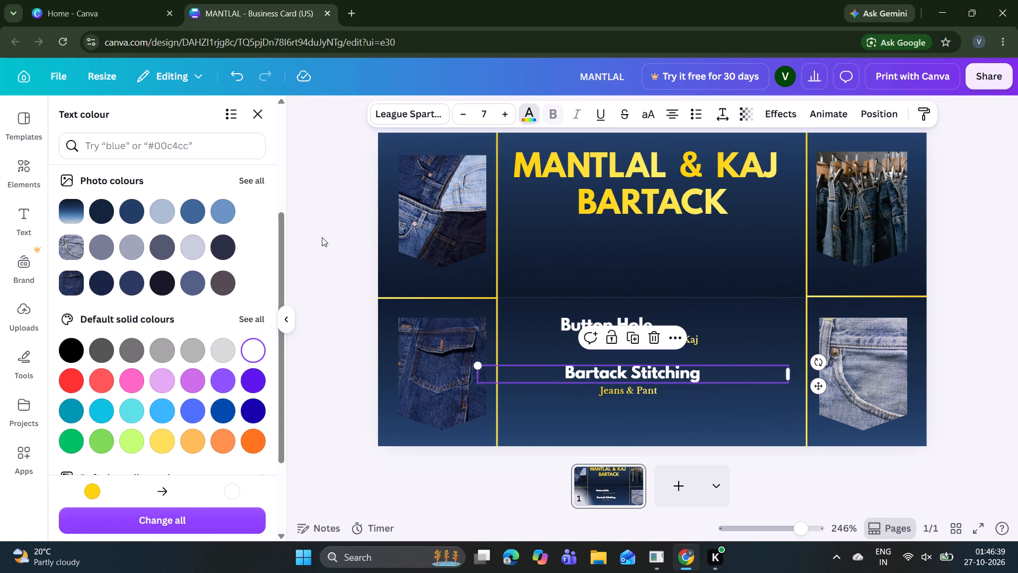
click(322, 237)
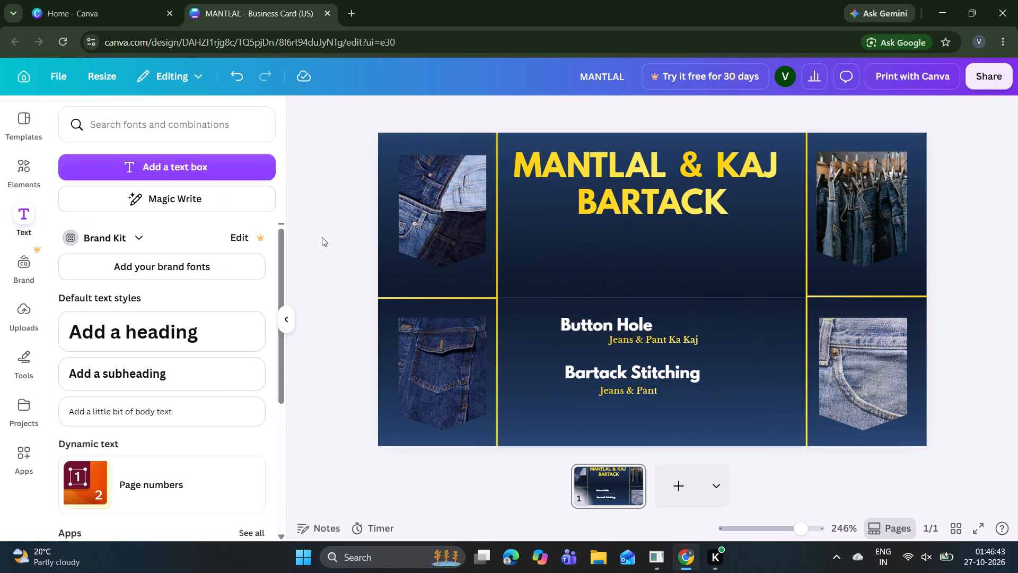
Search the design elements for "button hole machine".
click(22, 170)
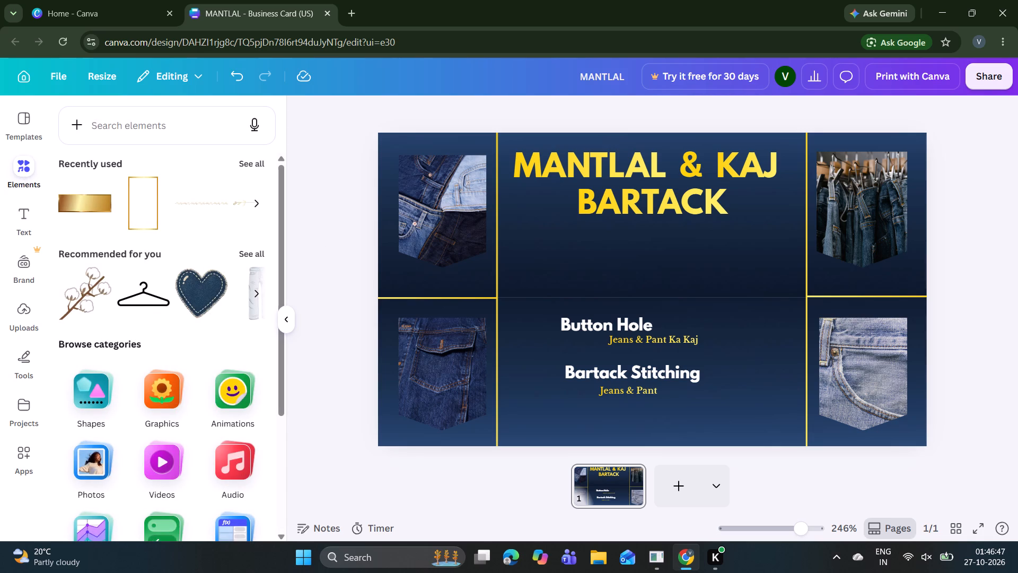
click(122, 127)
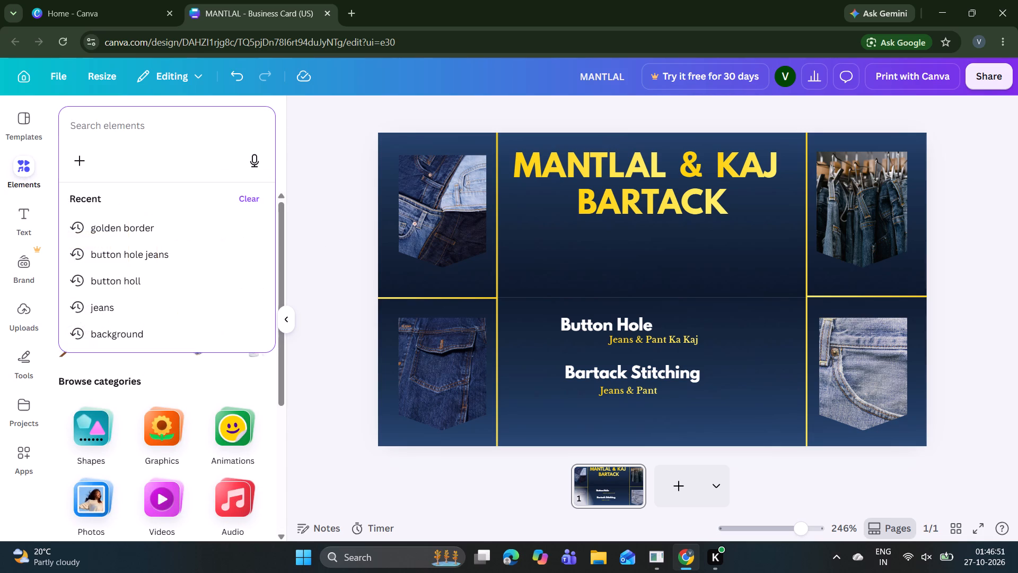
key(n)
key(BackSpace)
text(button)
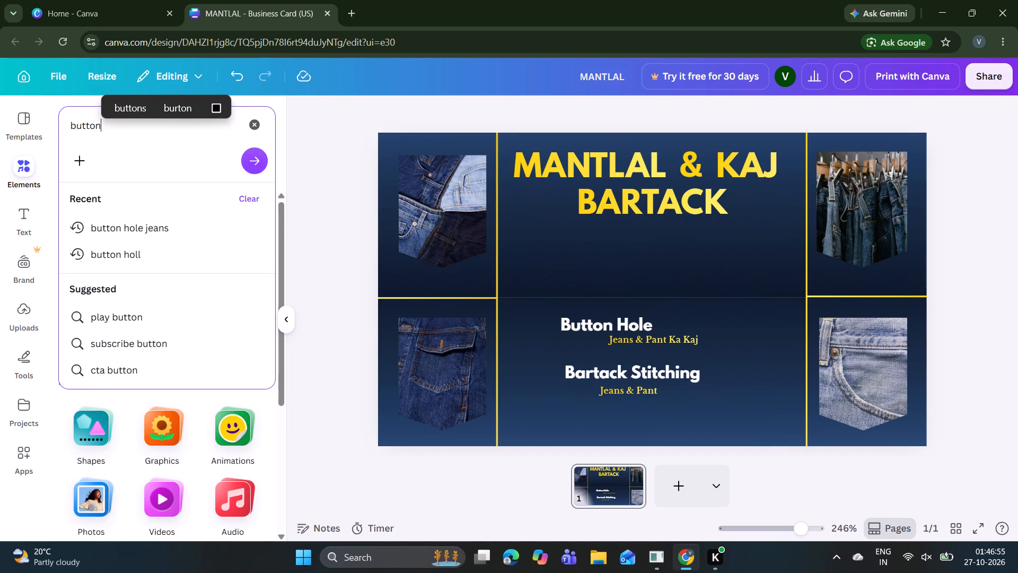
key(space)
key(h)
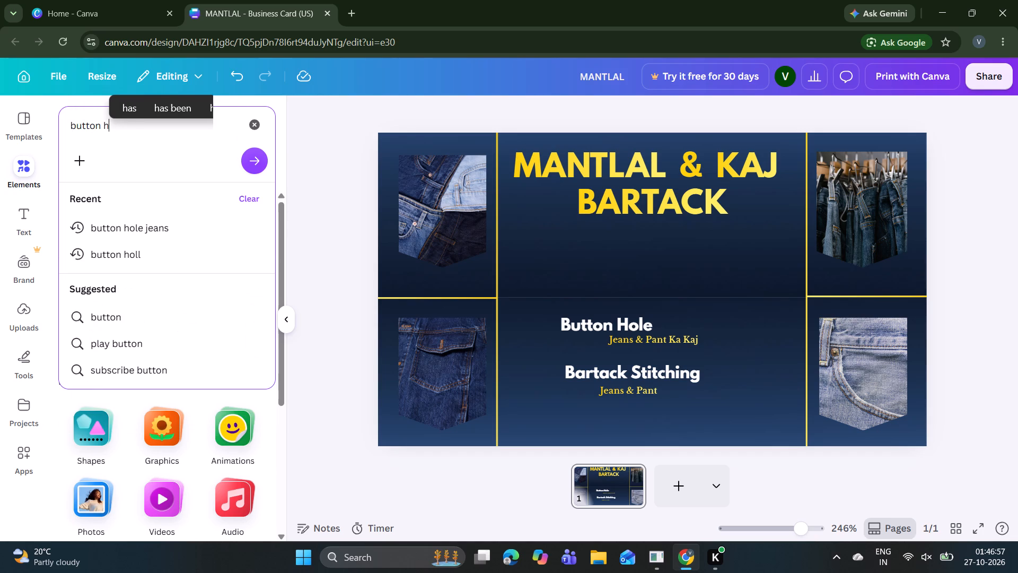
text(ole m)
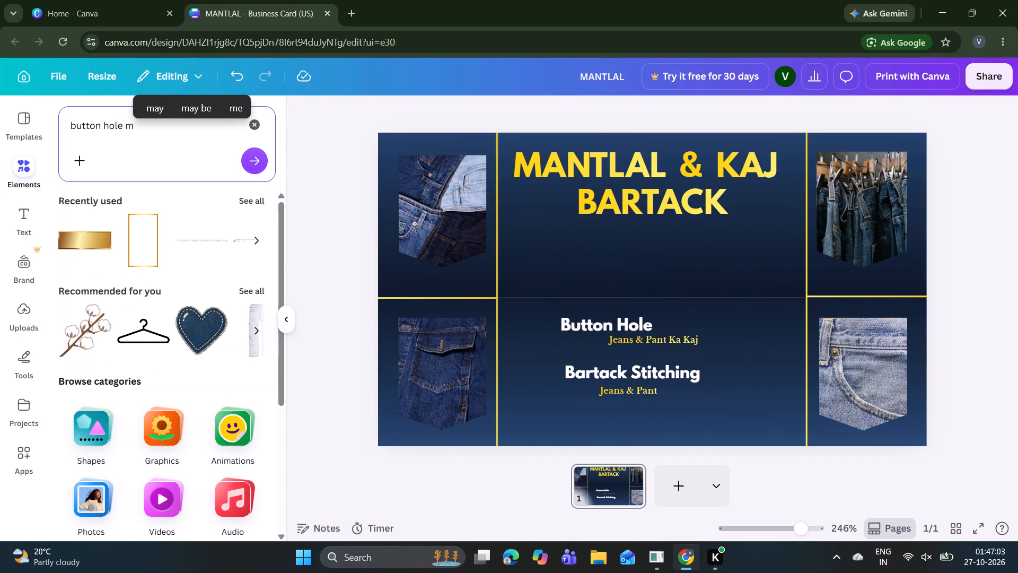
key(a)
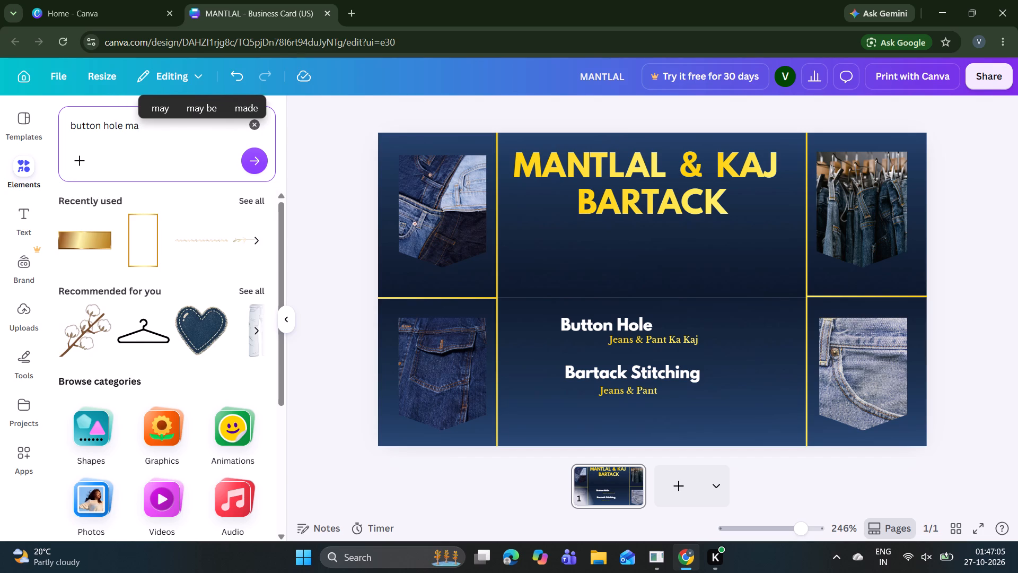
text(chine)
key(Return)
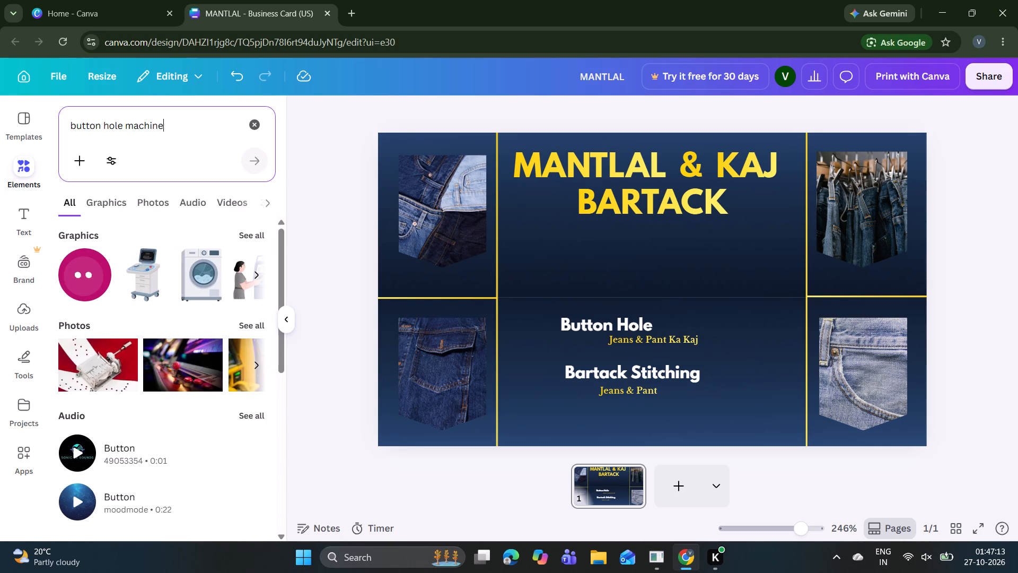
Look through all the graphics results for a suitable button hole machine picture.
click(254, 227)
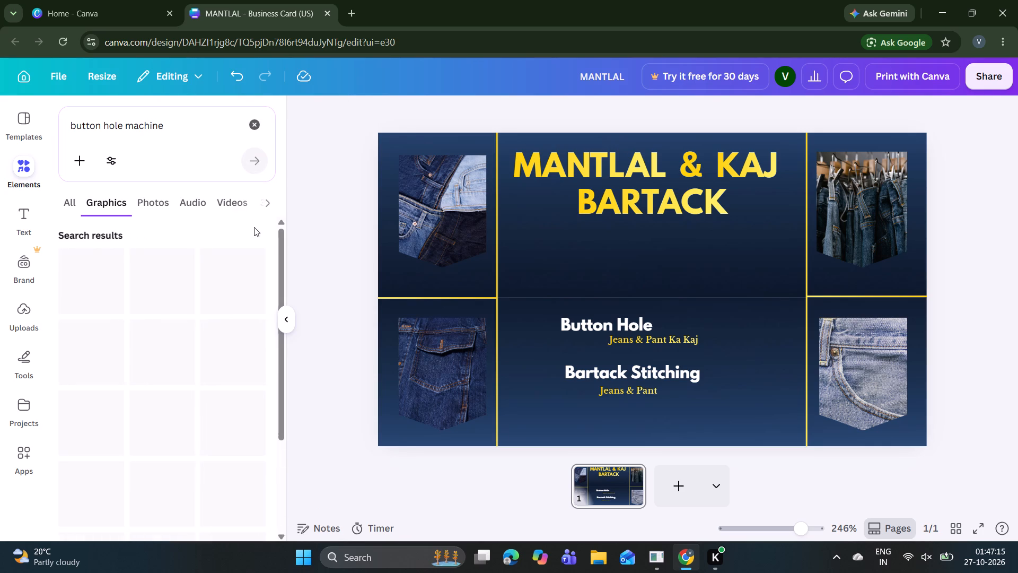
scroll(178, 326, down, 3)
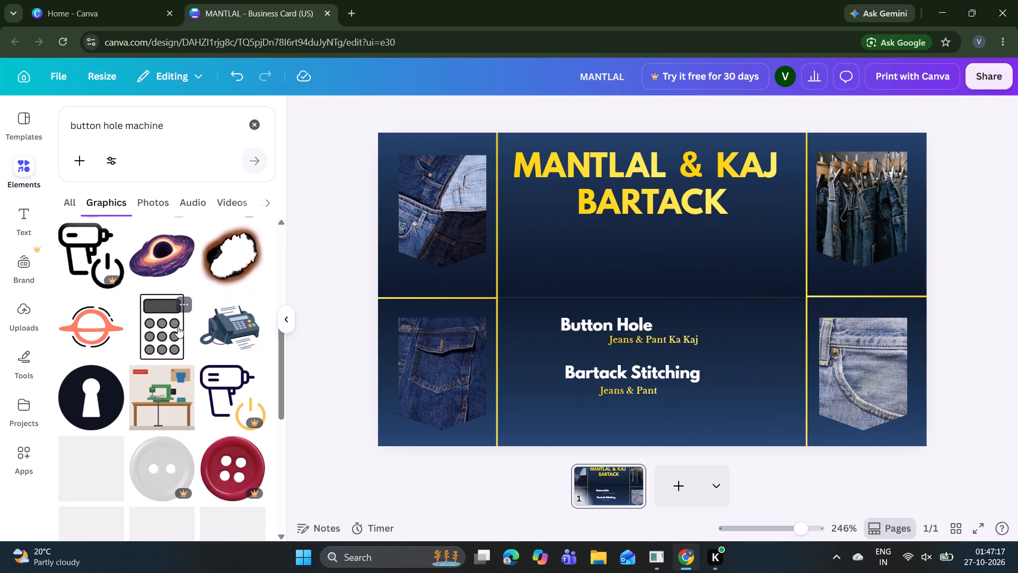
scroll(178, 326, down, 4)
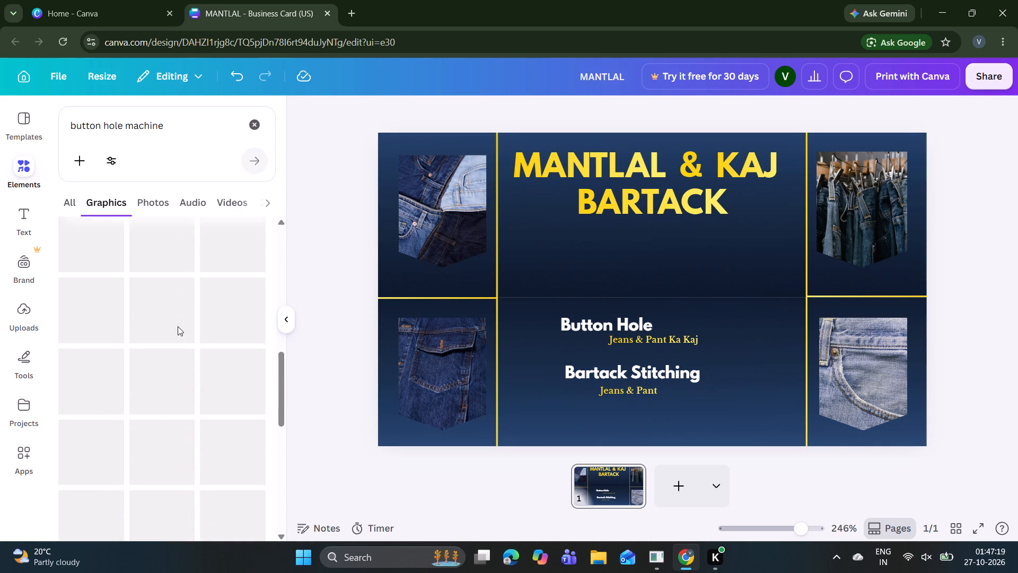
scroll(178, 326, up, 2)
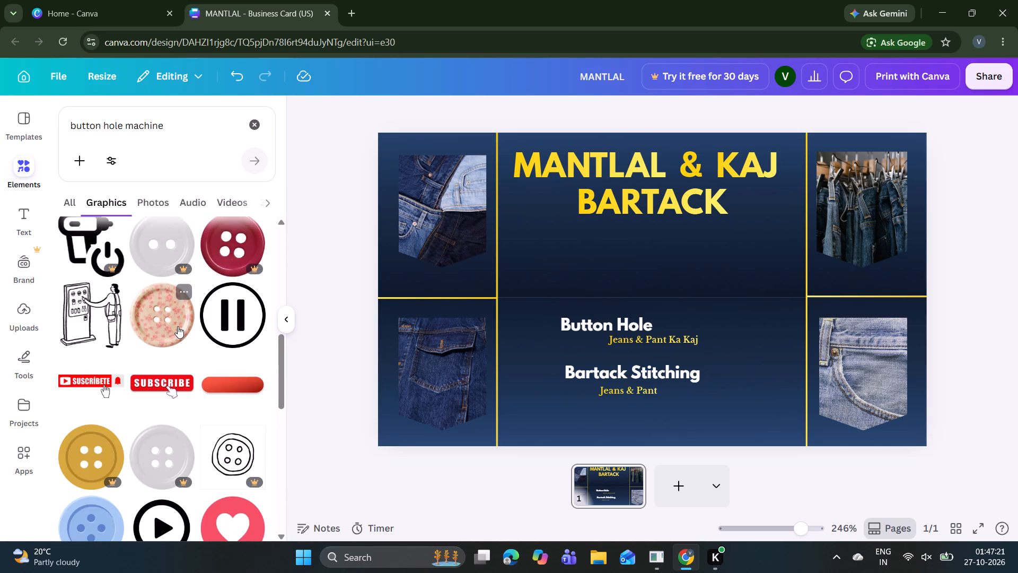
scroll(178, 326, down, 4)
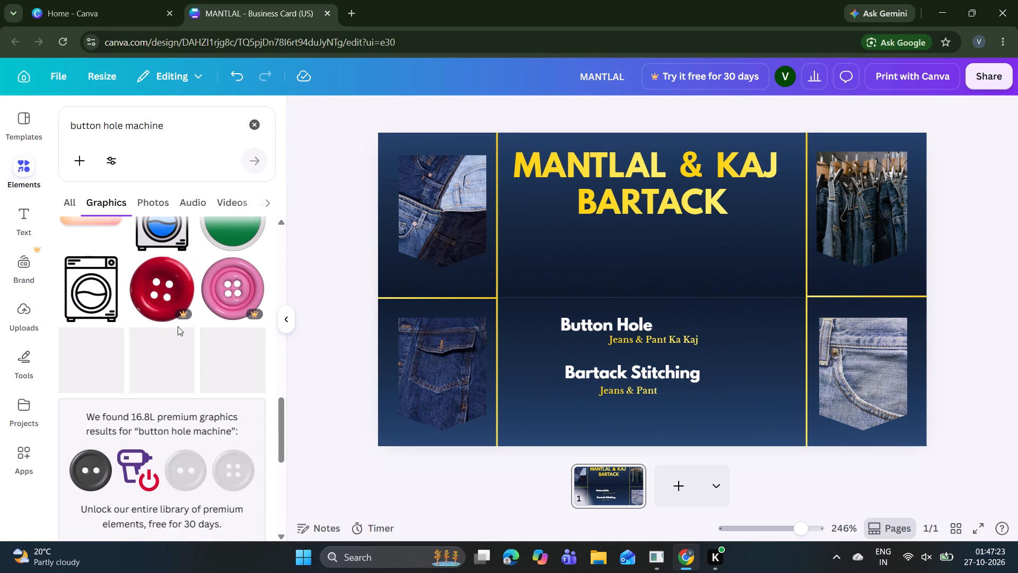
scroll(178, 326, down, 2)
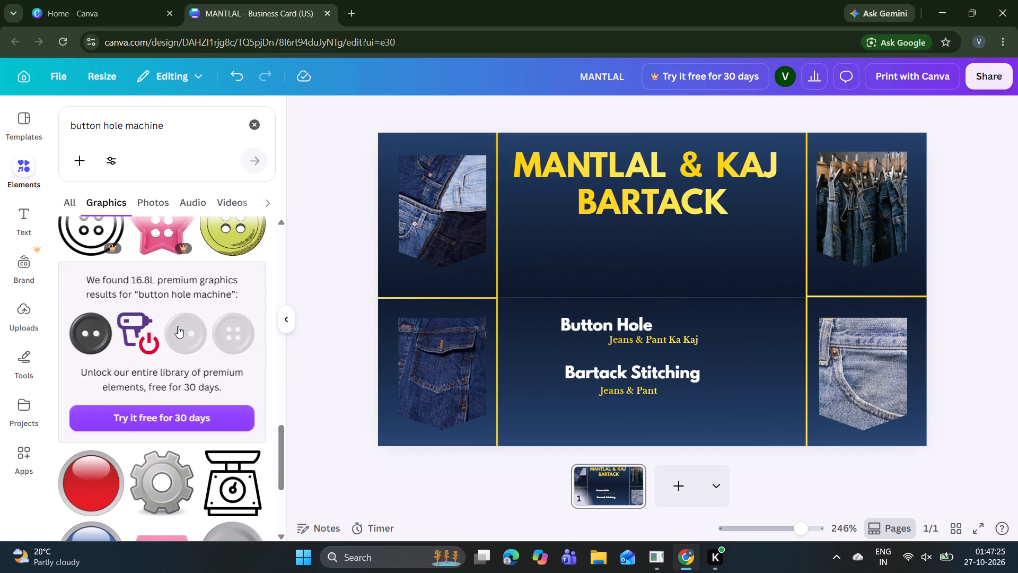
scroll(178, 326, down, 4)
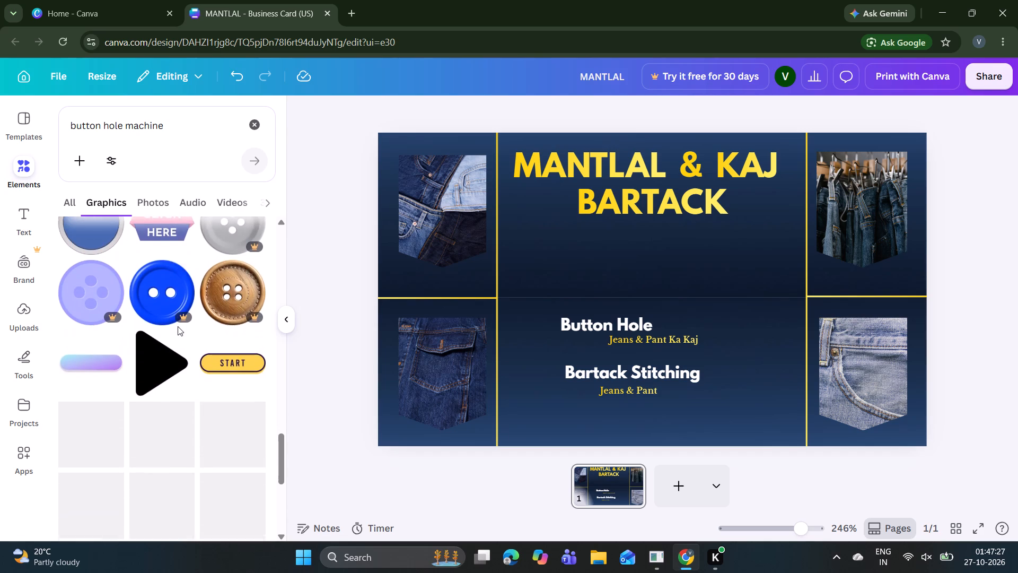
scroll(178, 326, down, 4)
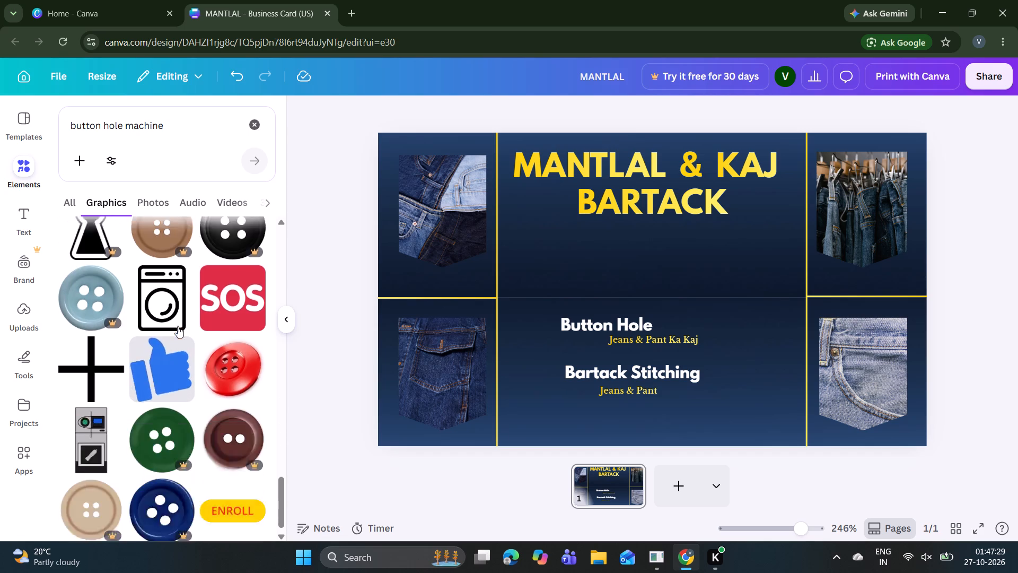
scroll(178, 326, down, 1)
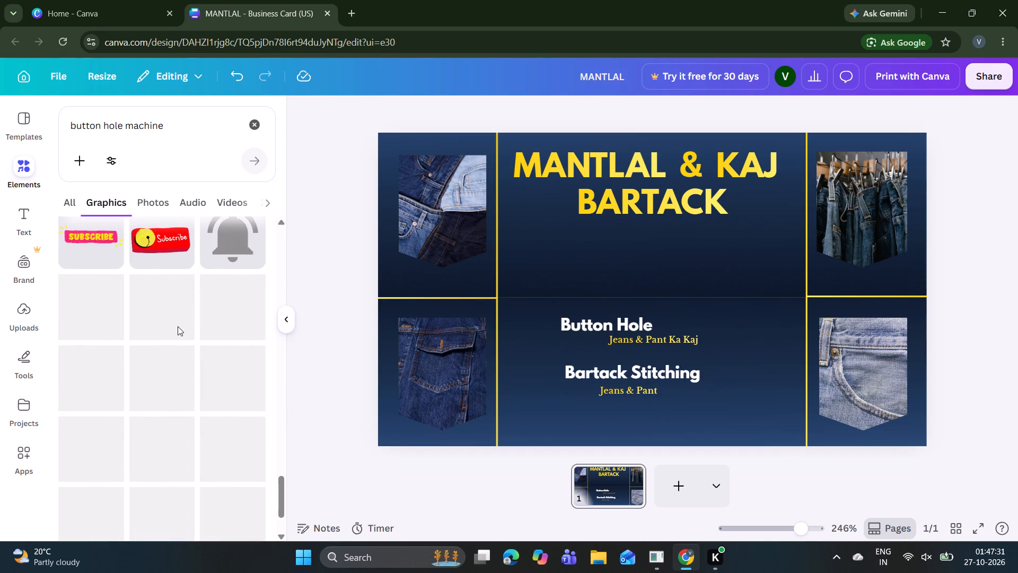
scroll(178, 326, down, 1)
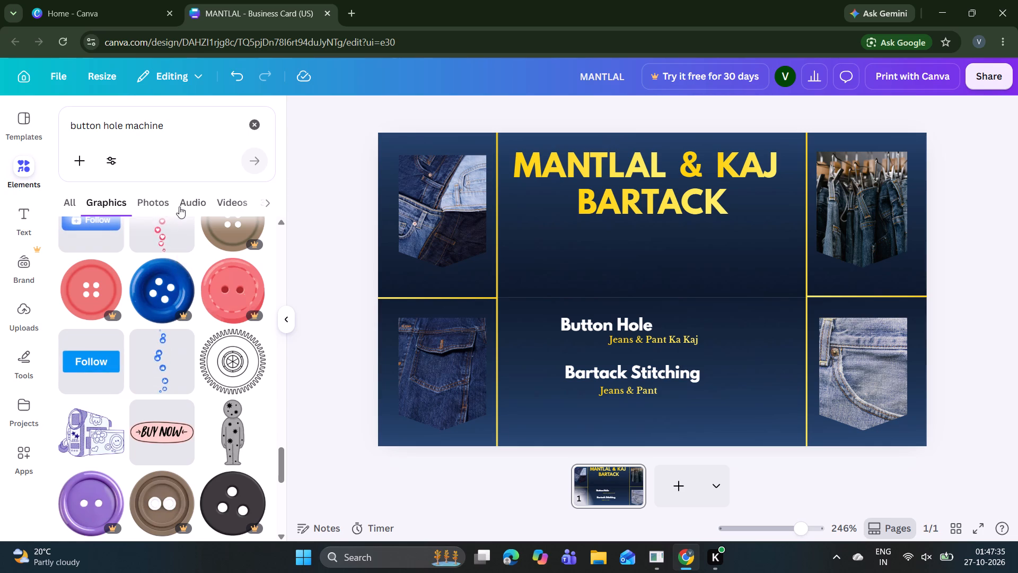
Shorten the elements search term to "machine" and run the search.
scroll(158, 387, down, 3)
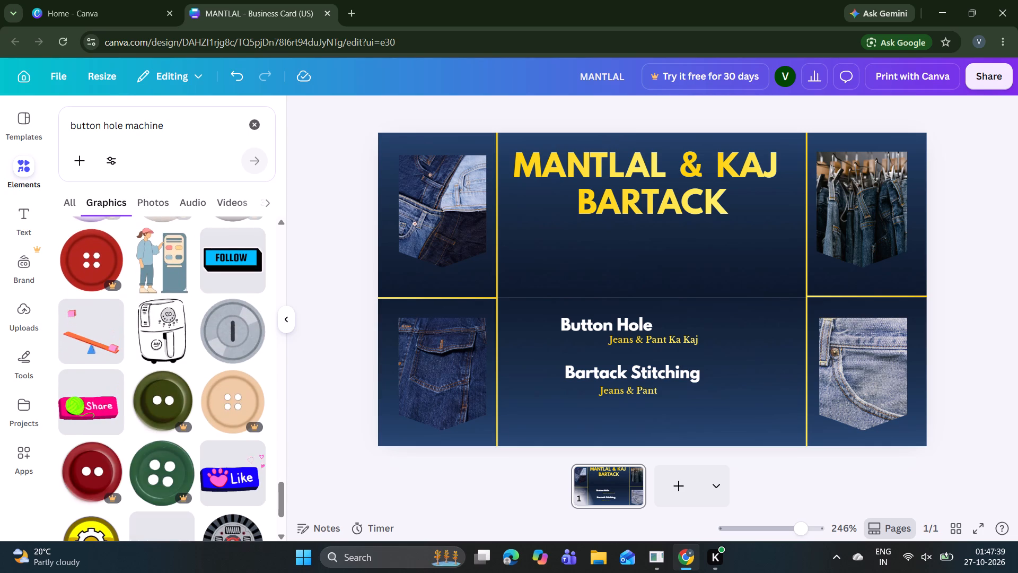
click(128, 125)
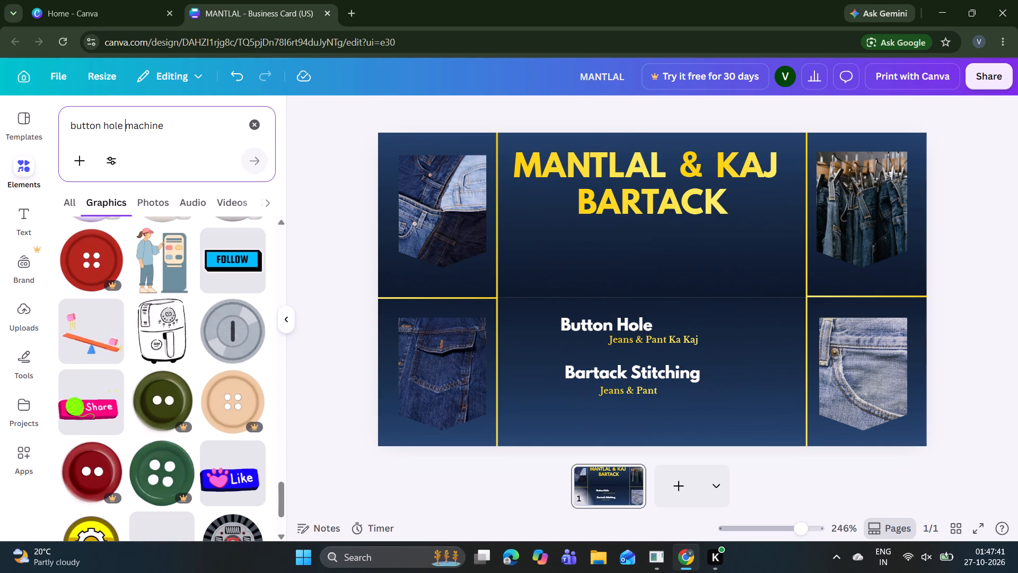
key(BackSpace)
key(BackSpace)
key(BackSpace)
key(BackSpace)
key(BackSpace)
key(BackSpace)
key(BackSpace)
key(BackSpace)
key(BackSpace)
key(BackSpace)
key(BackSpace)
key(BackSpace)
key(BackSpace)
key(BackSpace)
key(BackSpace)
key(BackSpace)
key(BackSpace)
key(BackSpace)
key(BackSpace)
key(BackSpace)
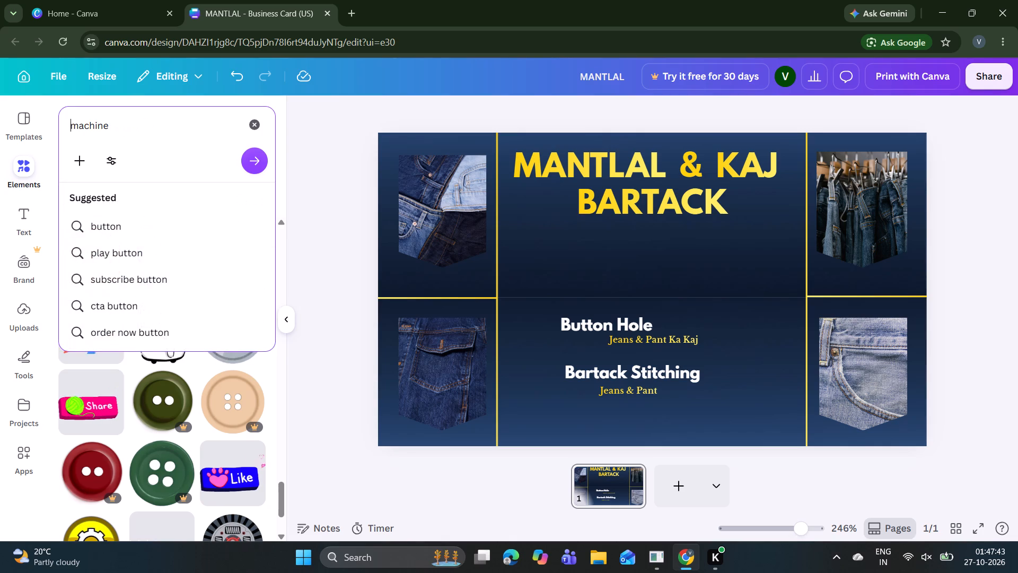
key(Return)
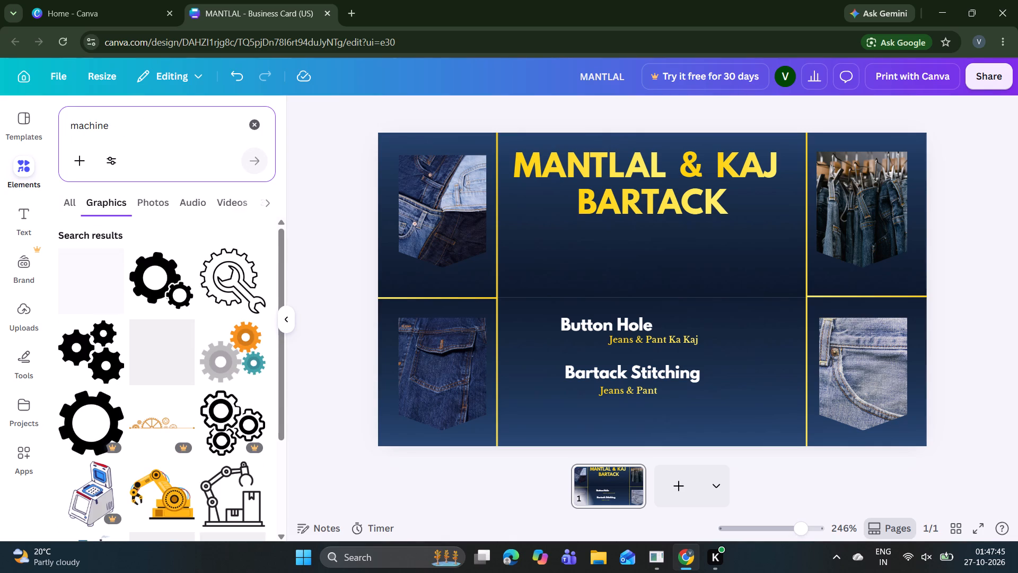
Look through the "machine" graphics results and switch to the related search "Sewing machine".
scroll(162, 320, down, 6)
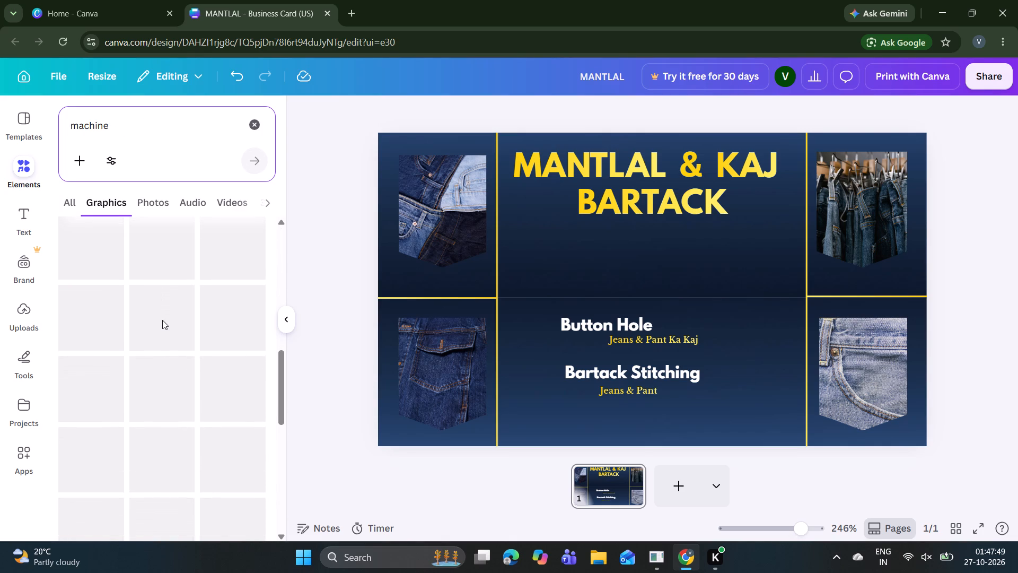
scroll(162, 320, down, 4)
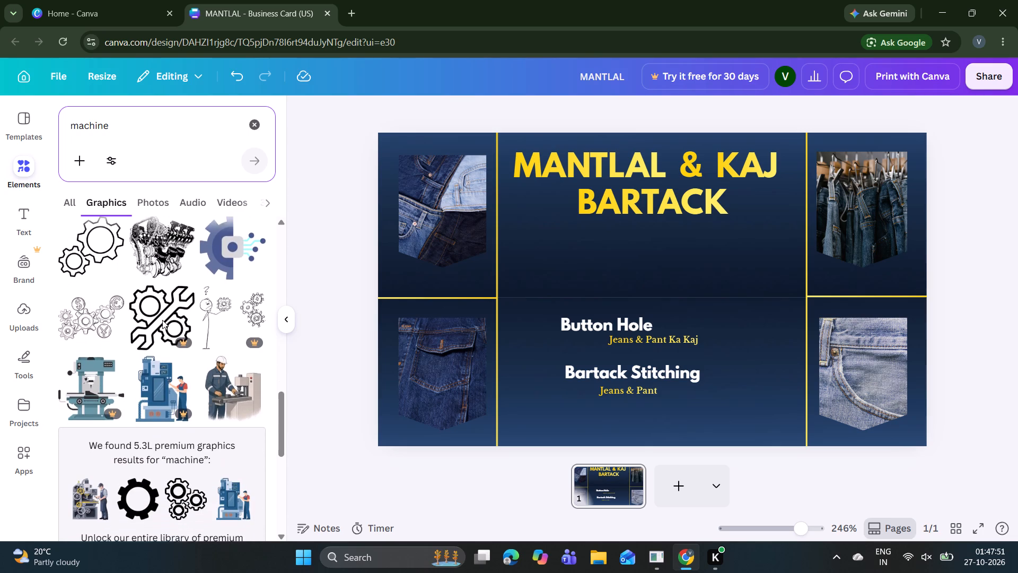
scroll(162, 320, down, 3)
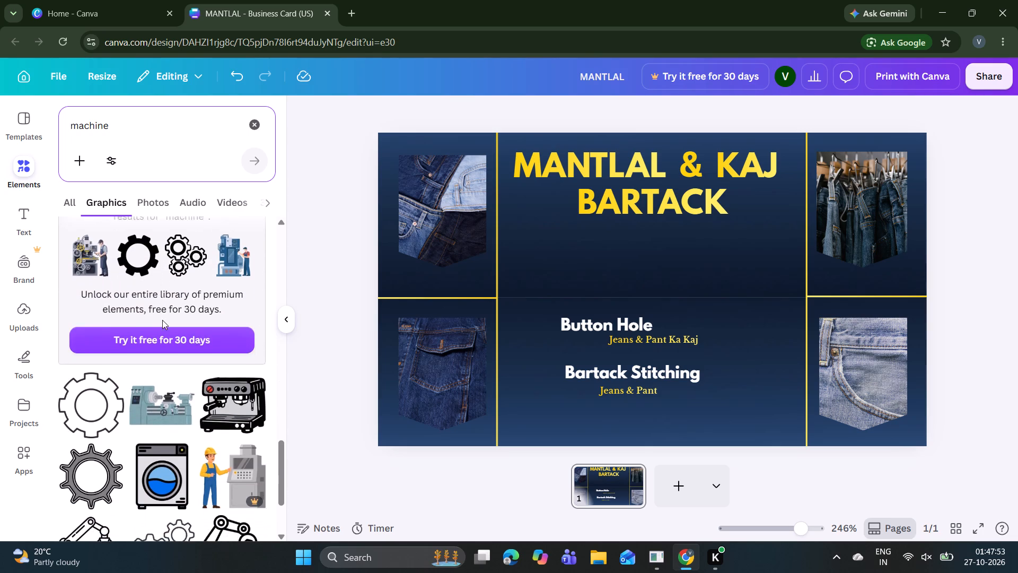
scroll(162, 320, down, 2)
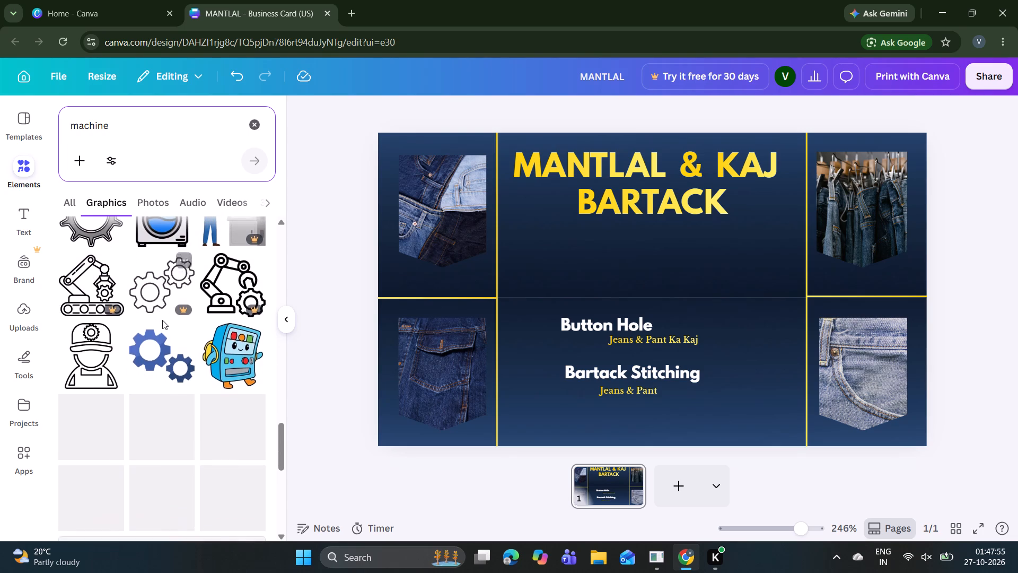
scroll(162, 320, down, 2)
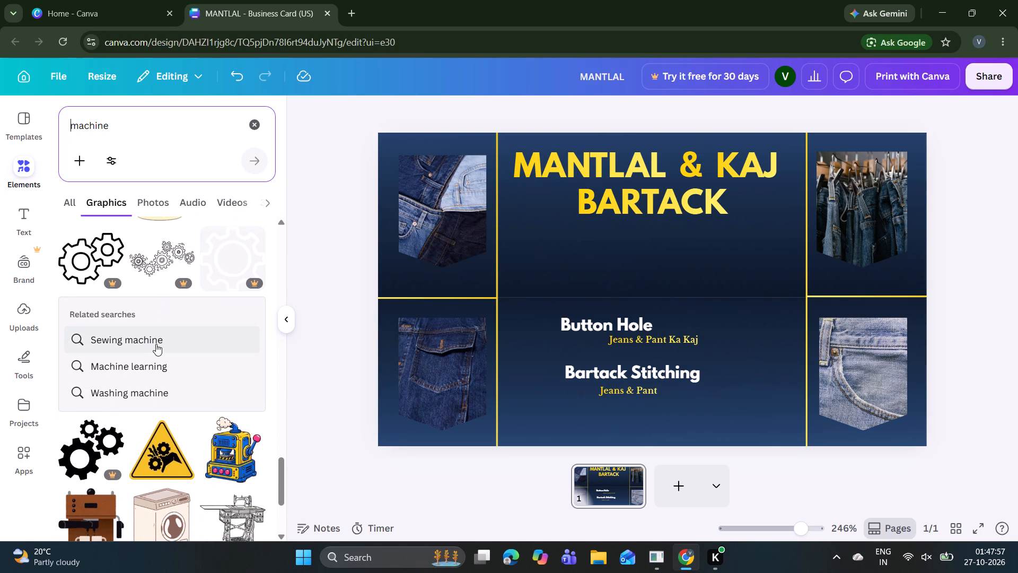
click(156, 344)
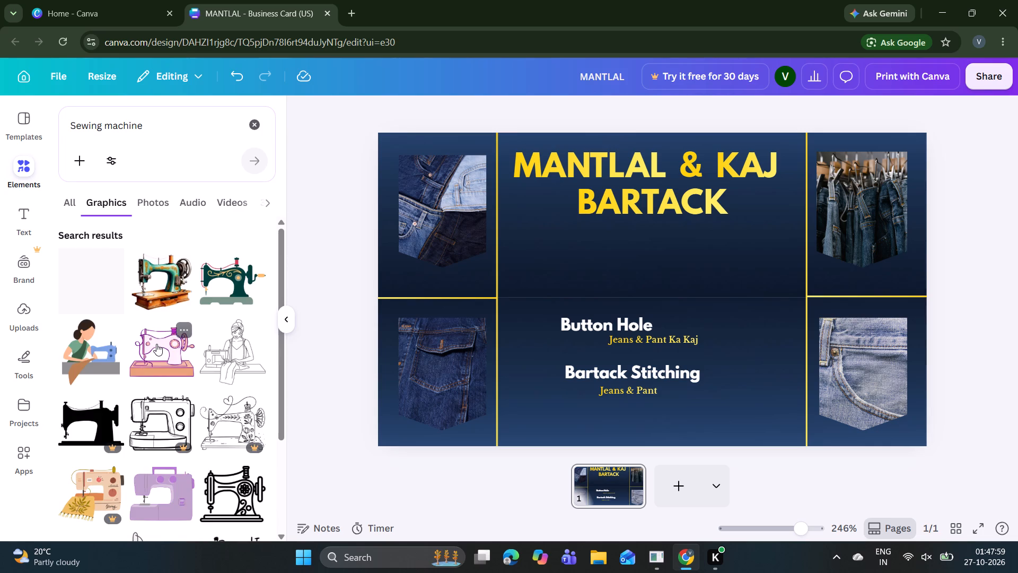
Check the first sewing machine graphics and the sewing machine photos for a picture that suits the card.
scroll(156, 344, down, 1)
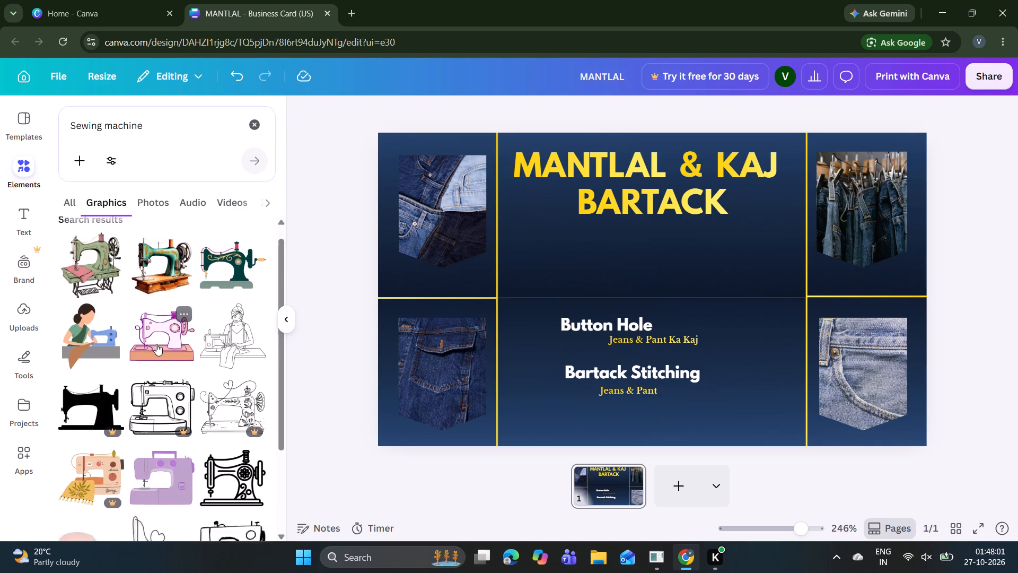
scroll(156, 344, down, 2)
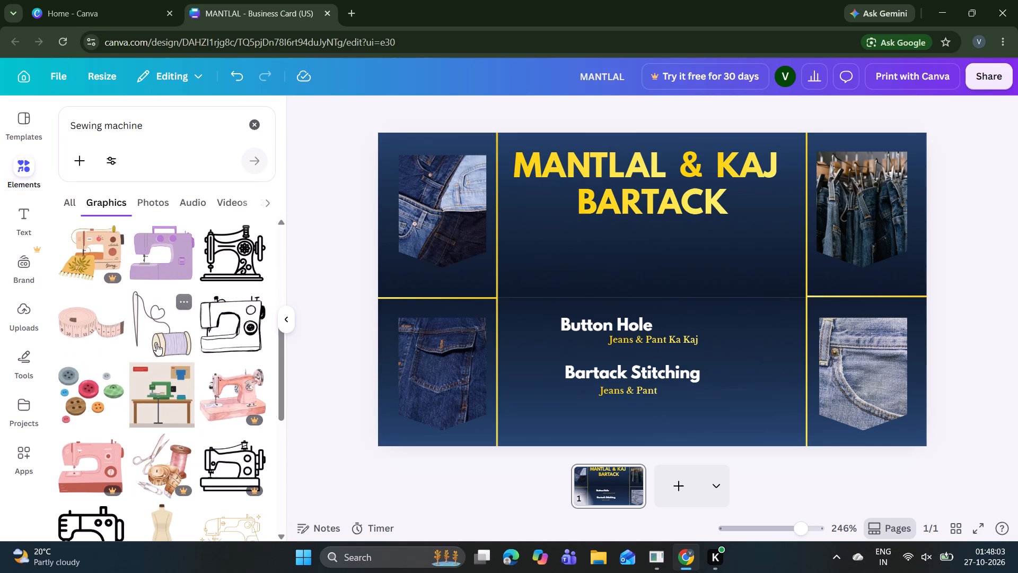
click(152, 206)
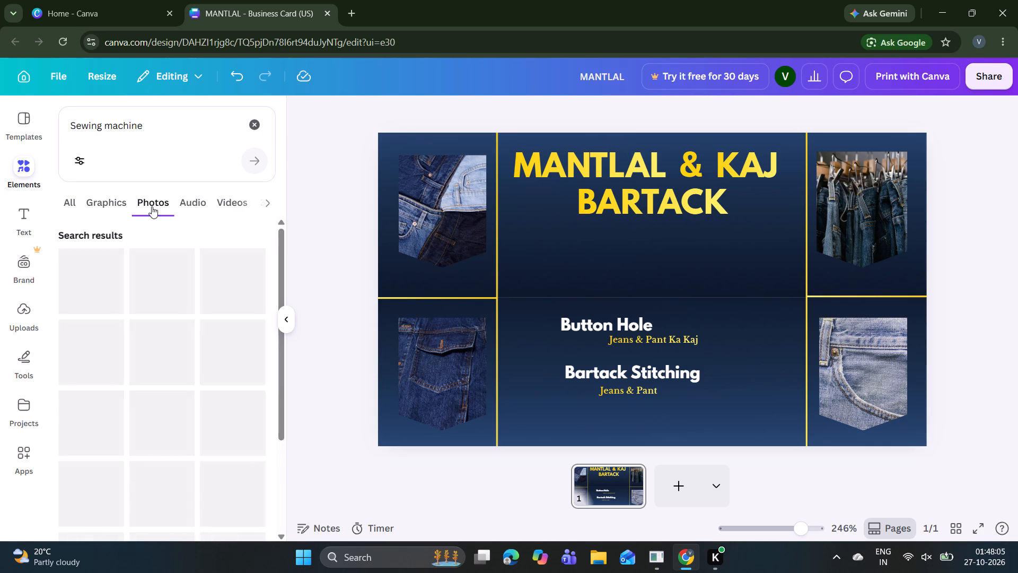
scroll(172, 322, down, 2)
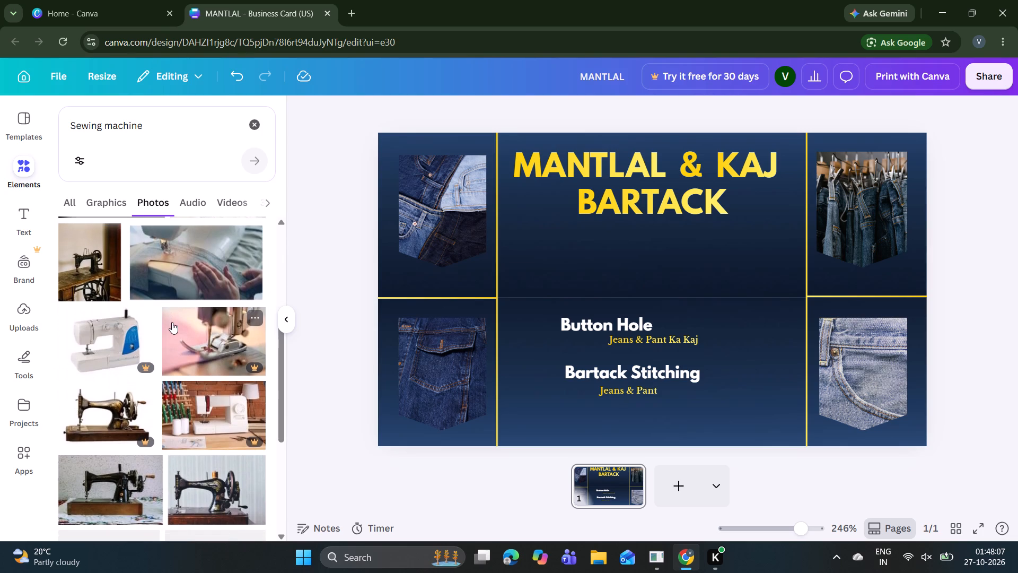
scroll(172, 322, down, 2)
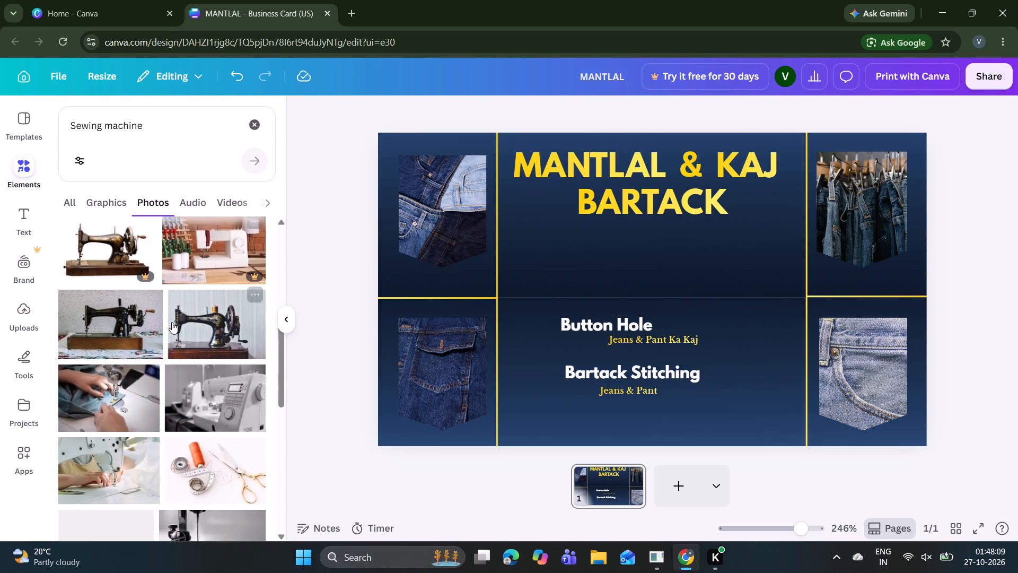
Return to the sewing machine graphics and look through the results for a suitable machine picture for the card.
click(127, 203)
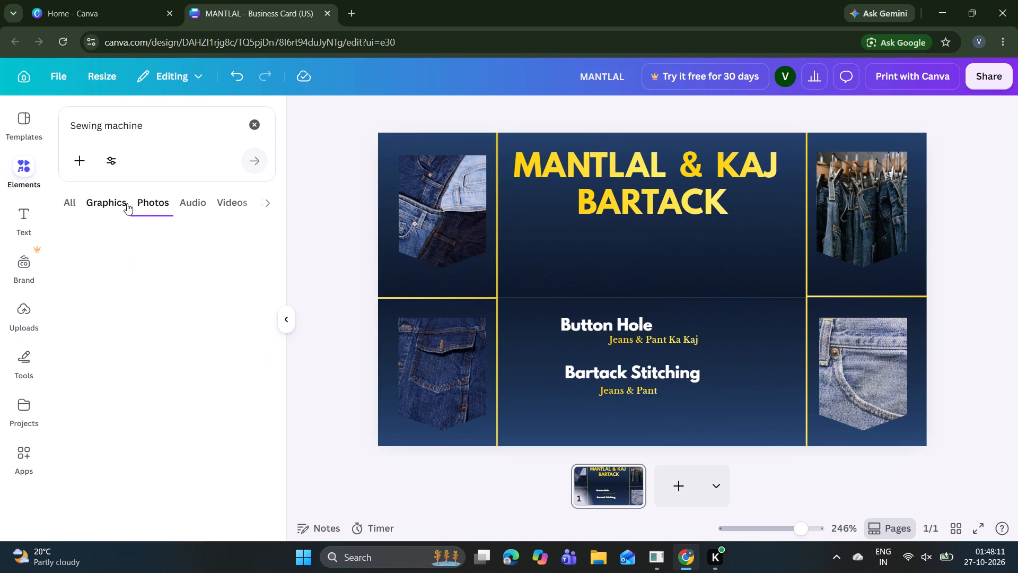
scroll(127, 203, down, 5)
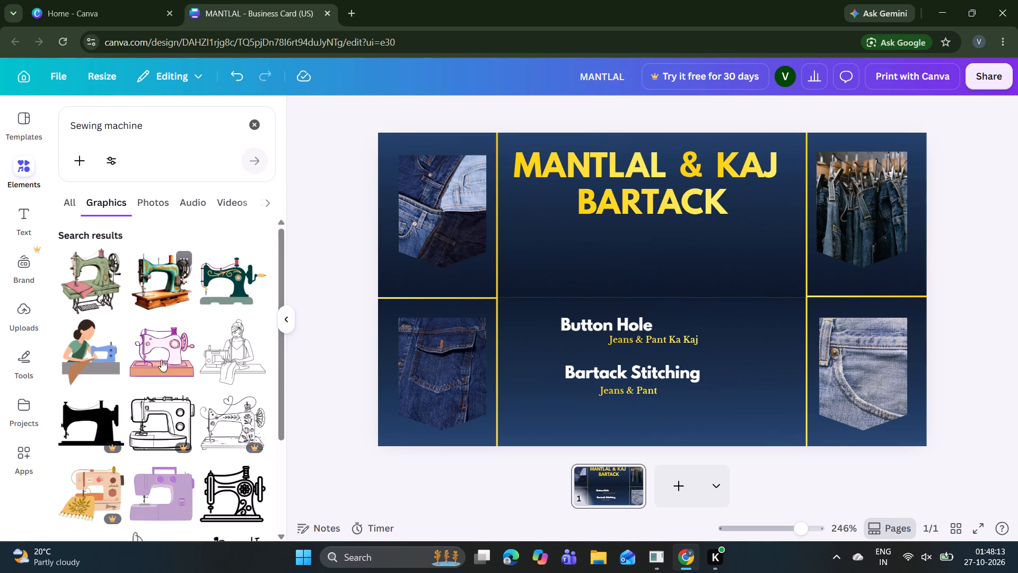
scroll(175, 384, down, 3)
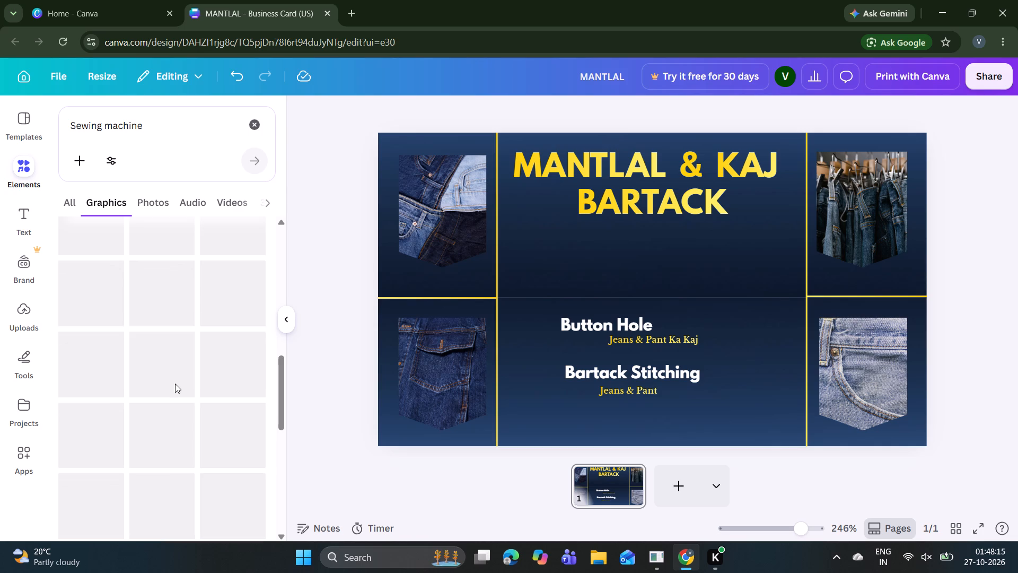
scroll(175, 384, down, 1)
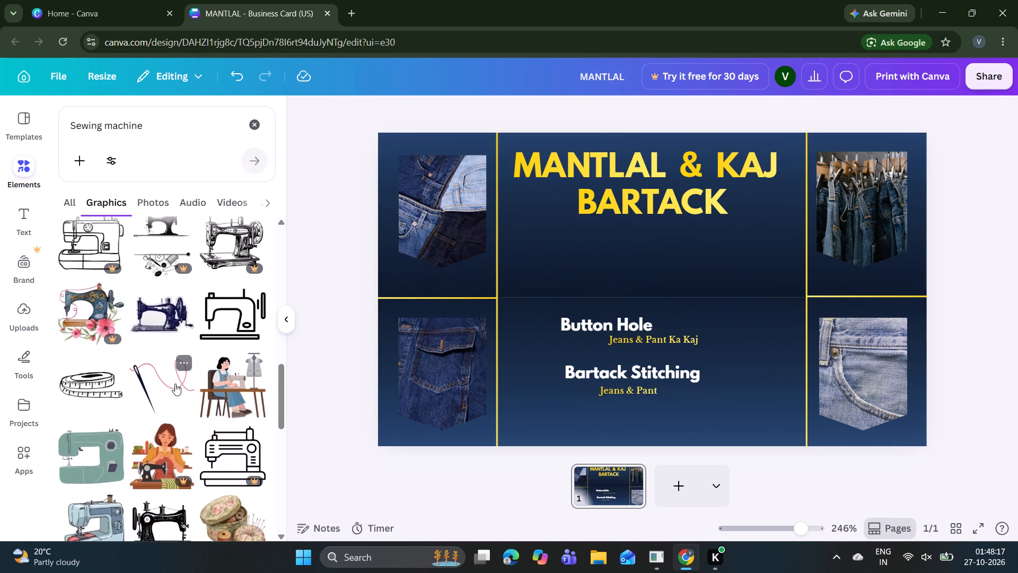
scroll(175, 384, down, 2)
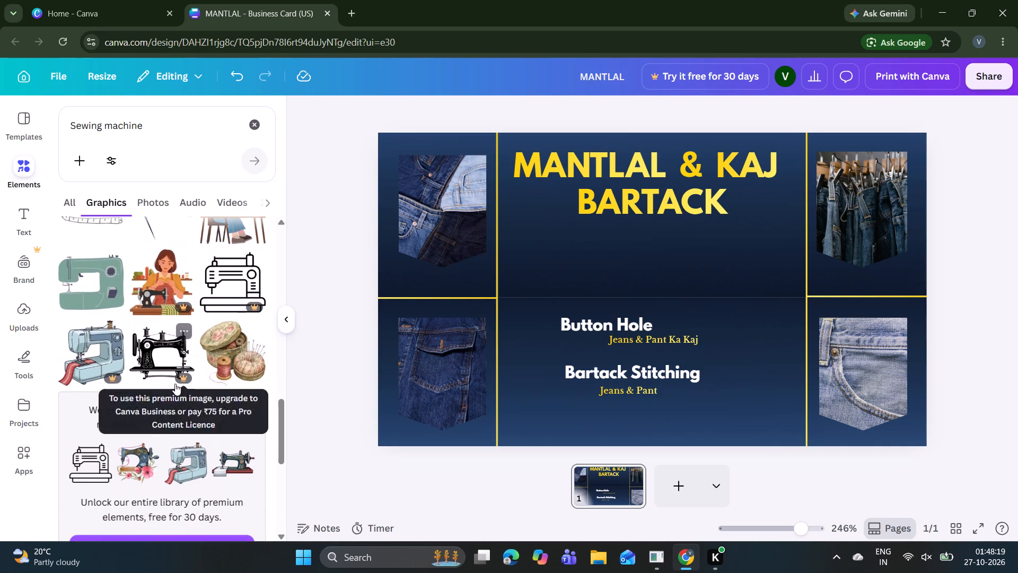
scroll(175, 384, down, 4)
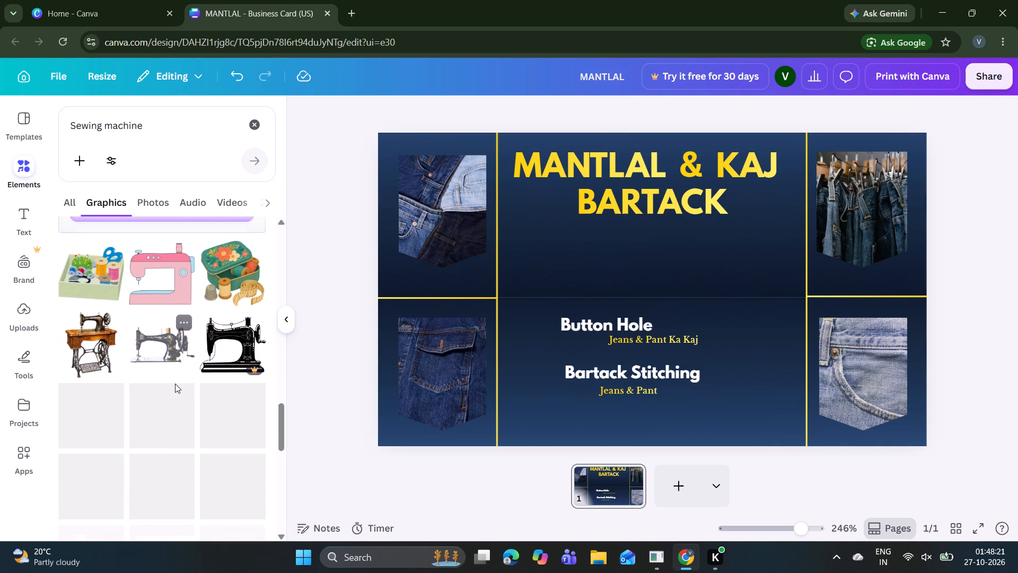
scroll(175, 384, down, 1)
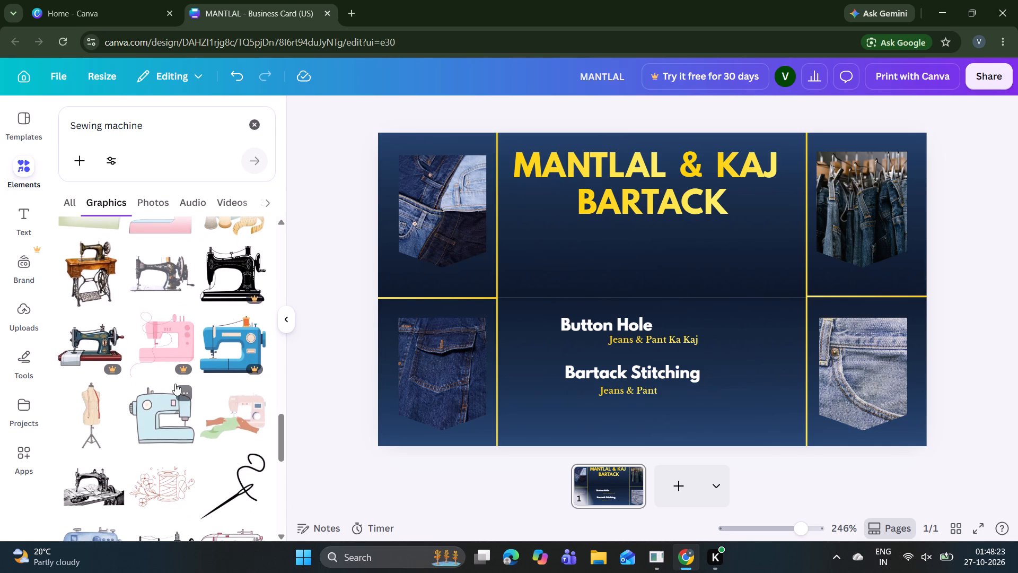
scroll(175, 384, down, 1)
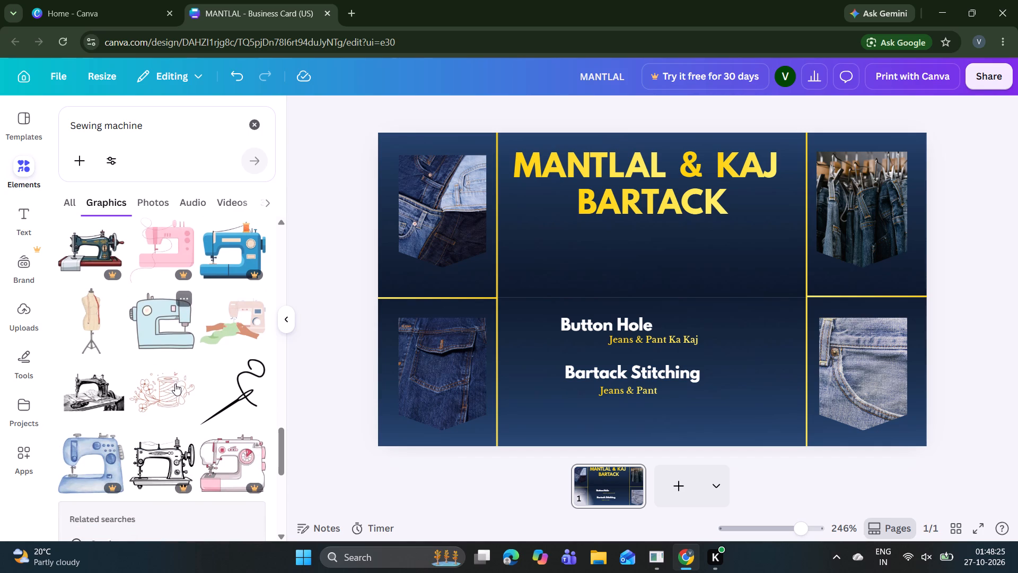
scroll(175, 384, down, 1)
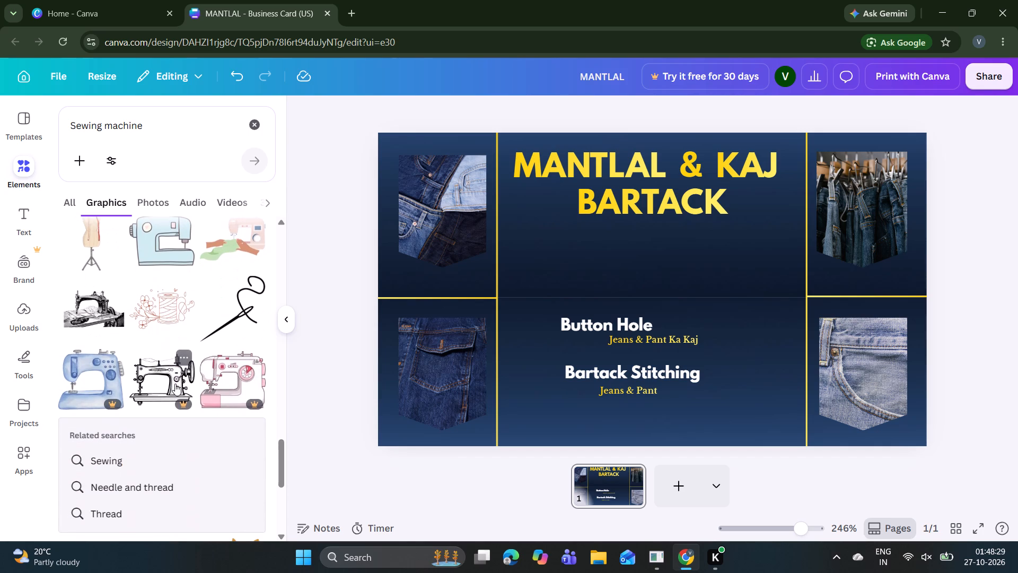
scroll(175, 384, down, 4)
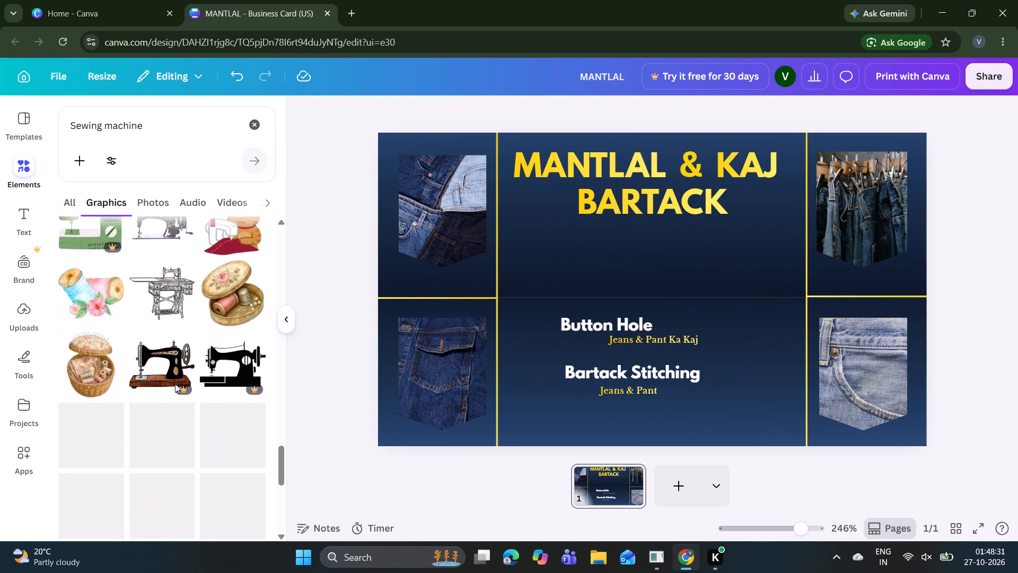
scroll(175, 384, down, 1)
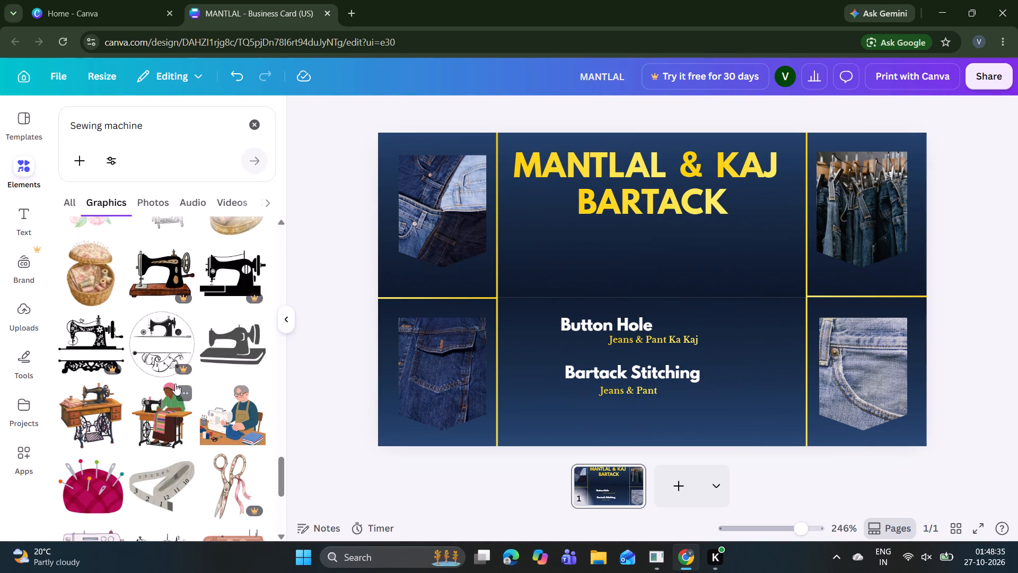
scroll(175, 384, down, 1)
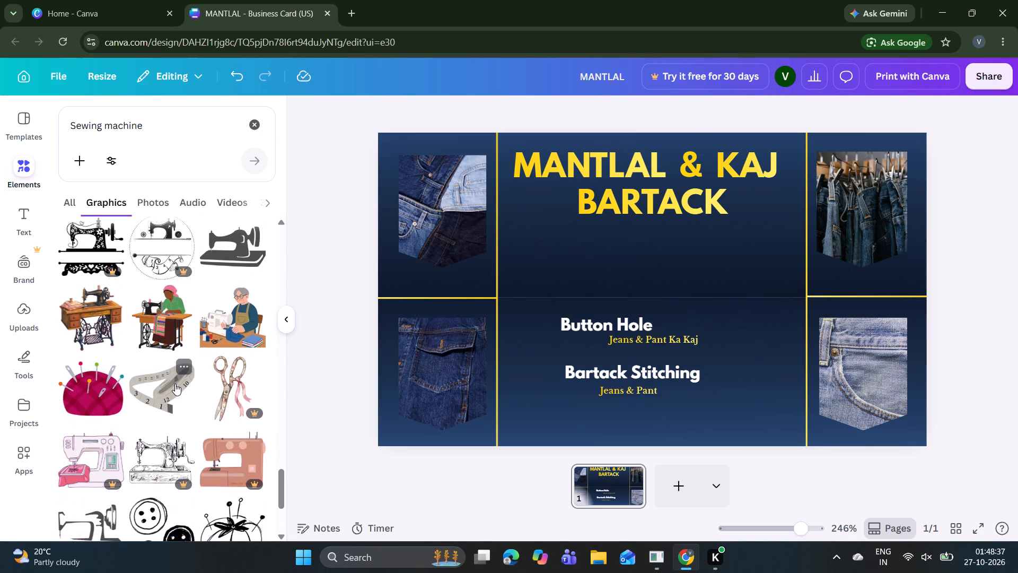
scroll(175, 384, down, 1)
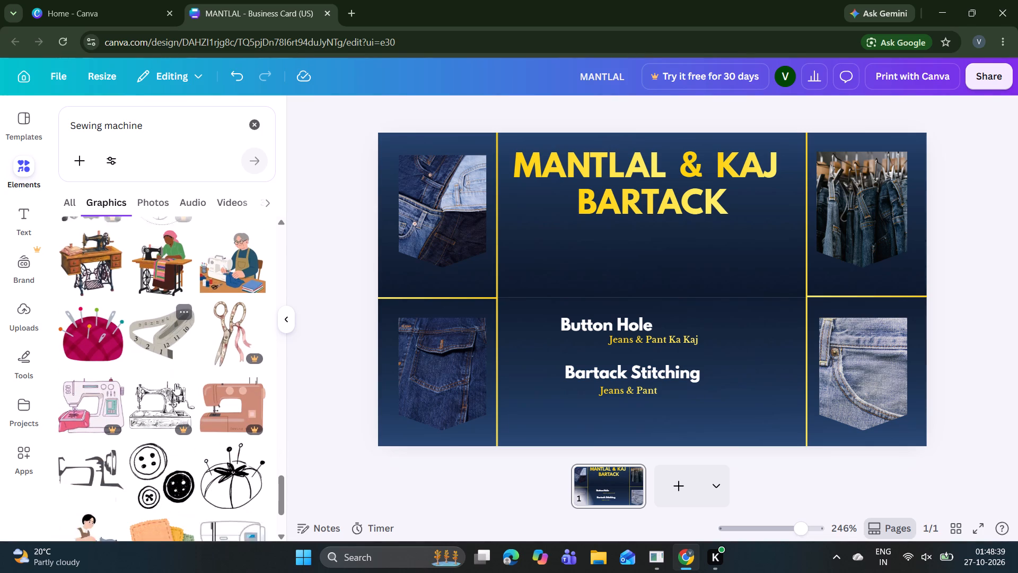
scroll(175, 384, down, 2)
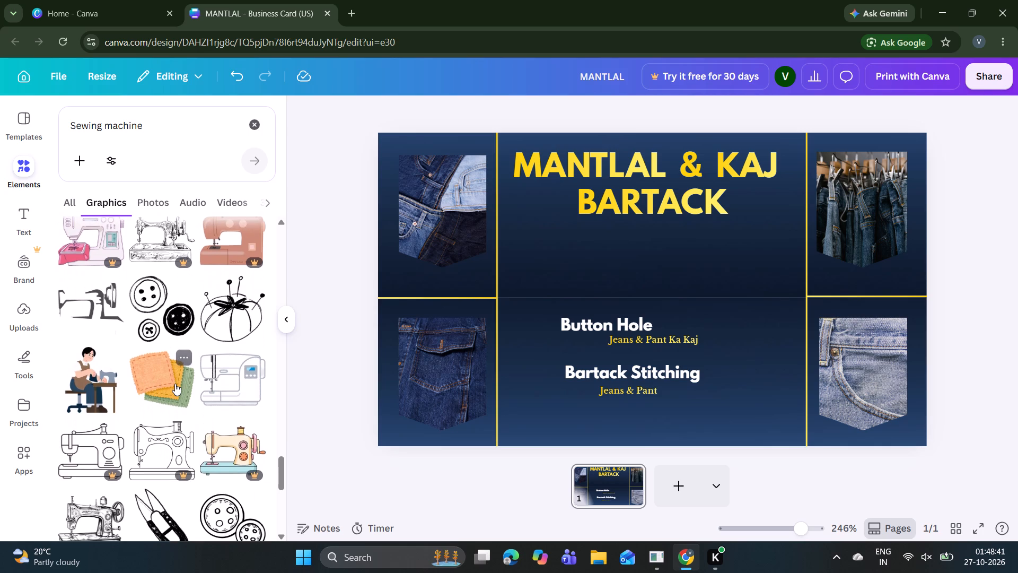
scroll(175, 384, down, 3)
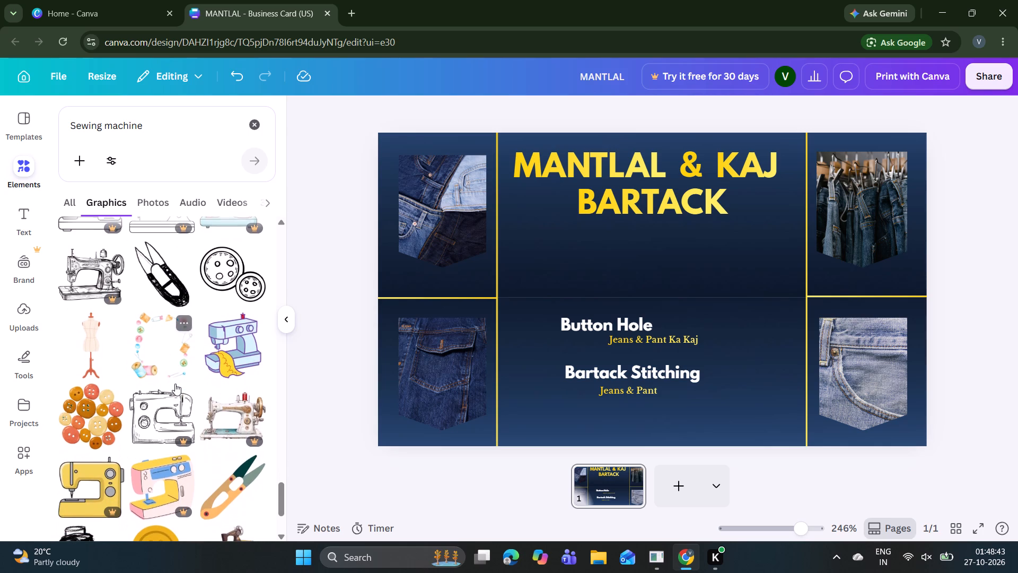
scroll(175, 384, down, 2)
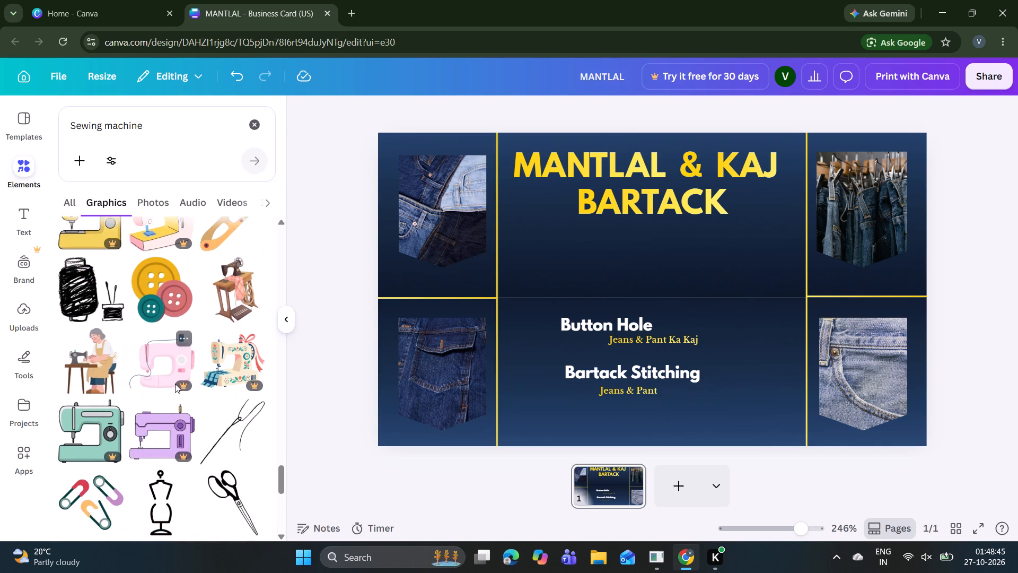
scroll(175, 384, down, 2)
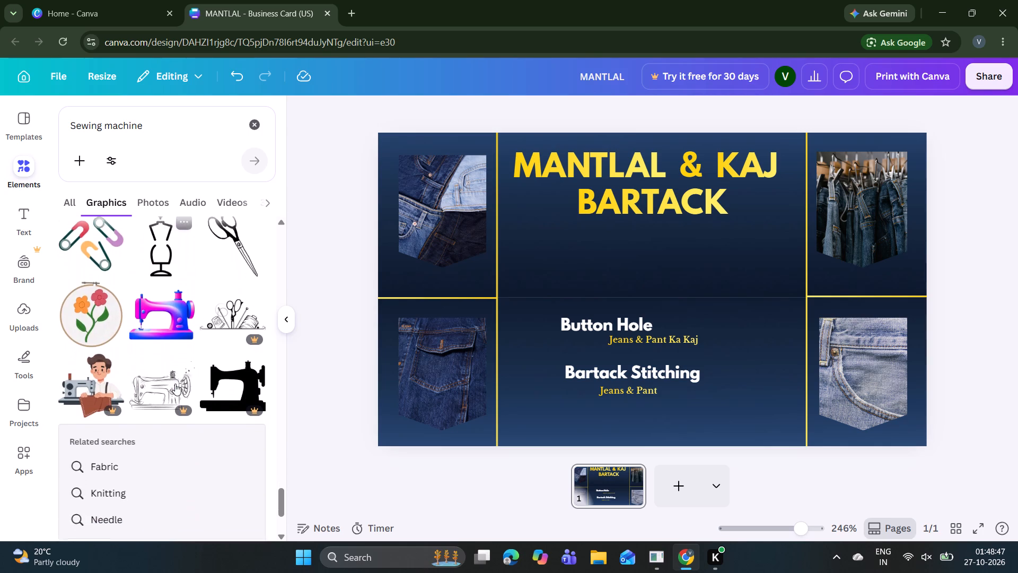
scroll(175, 384, down, 3)
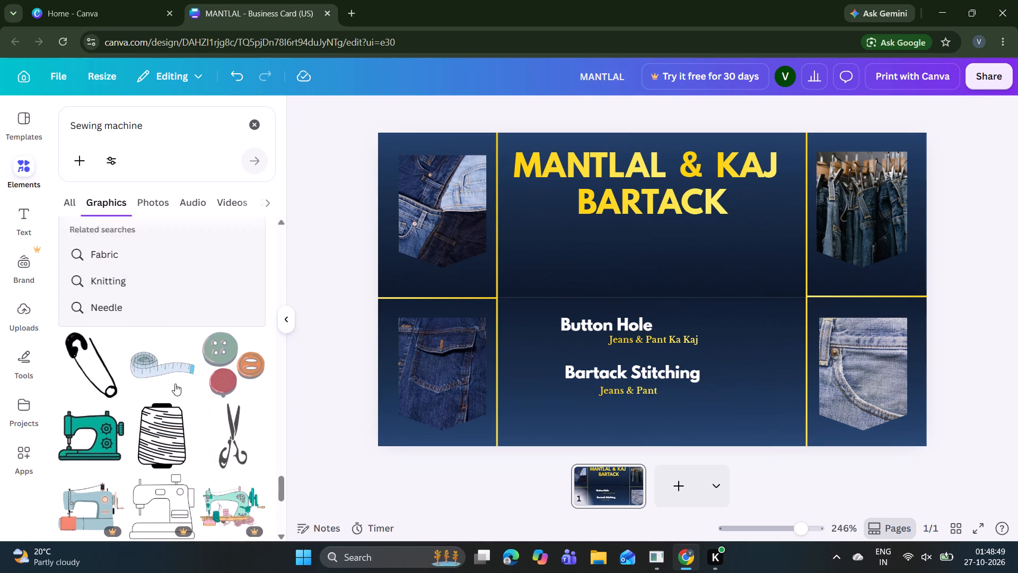
scroll(175, 384, down, 3)
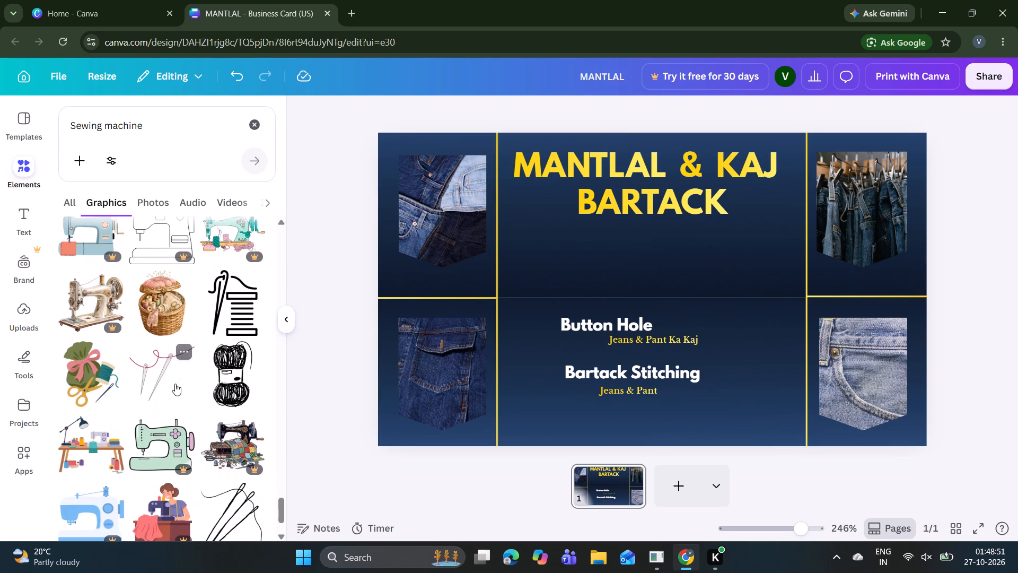
scroll(175, 384, down, 4)
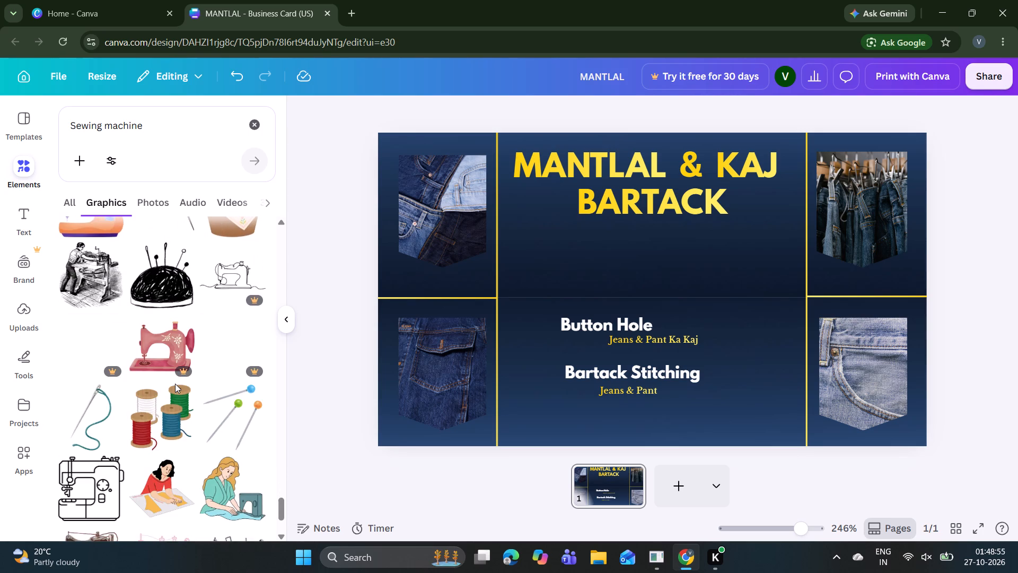
Add the black outline sewing machine graphic from the search results to the card and recolour it white.
scroll(175, 384, down, 3)
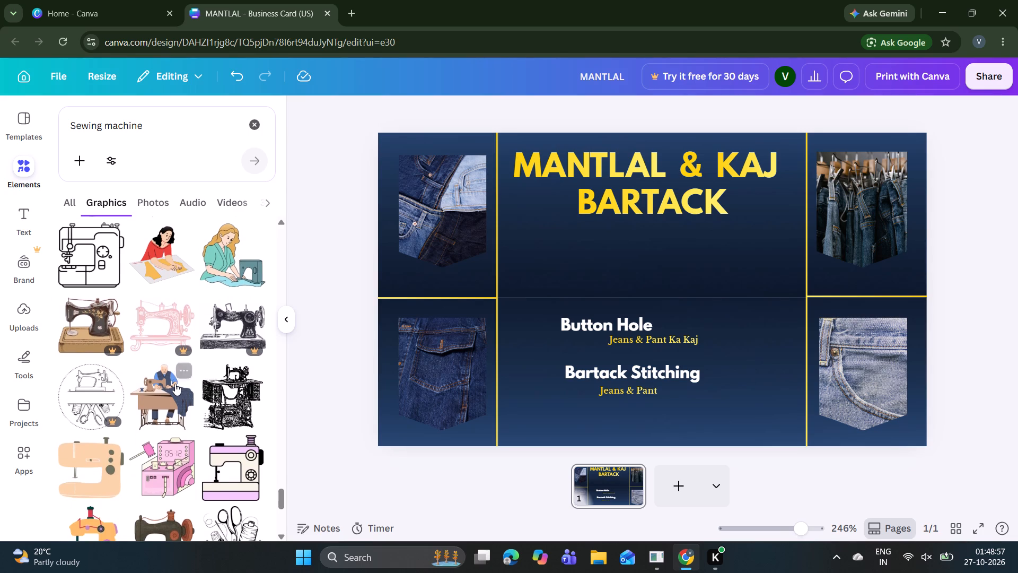
scroll(175, 384, up, 1)
click(80, 311)
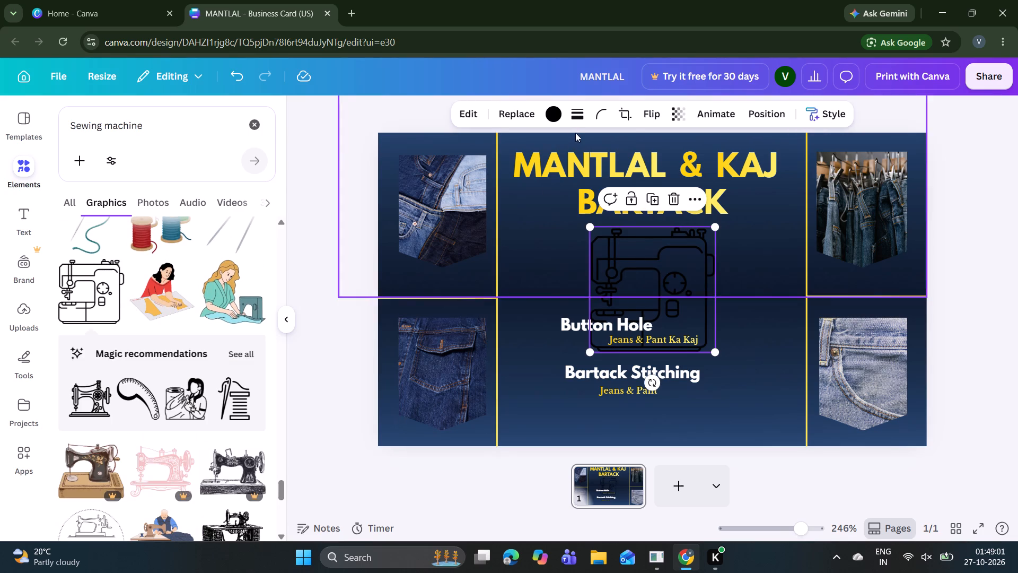
click(552, 110)
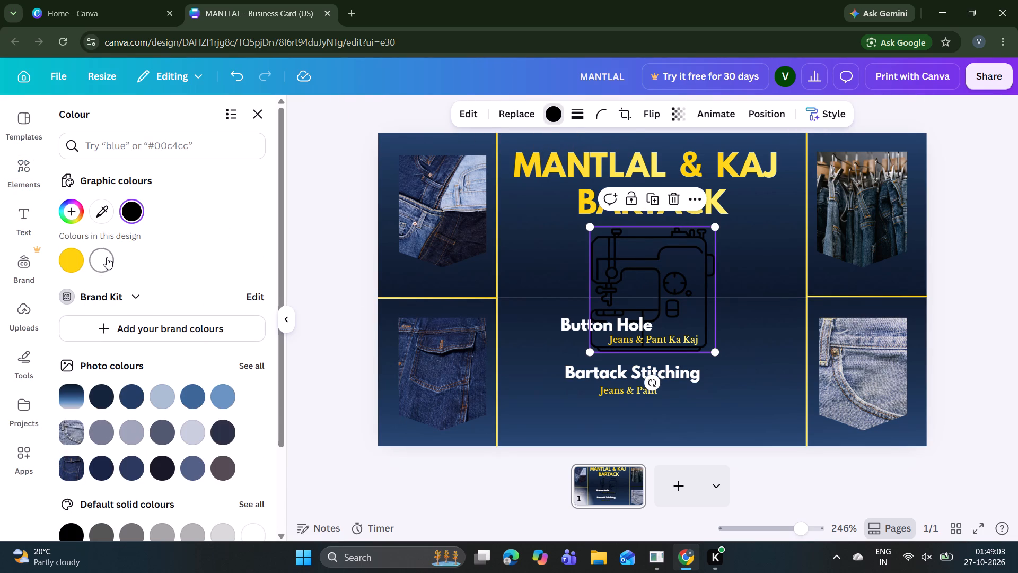
click(107, 257)
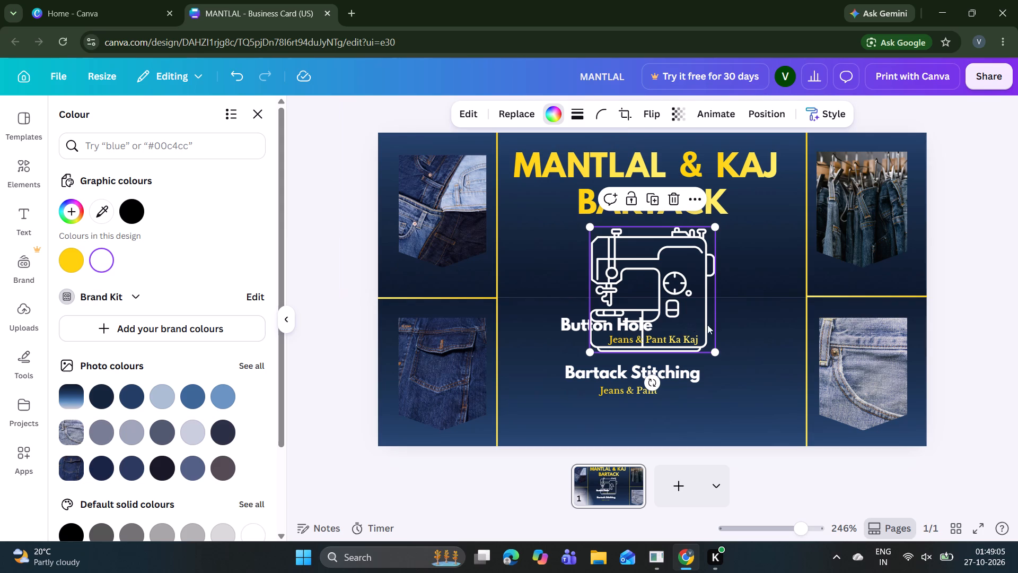
Shrink the white sewing machine graphic to icon size and place it just before the Button Hole heading, near the gold divider.
drag(712, 350, 625, 272)
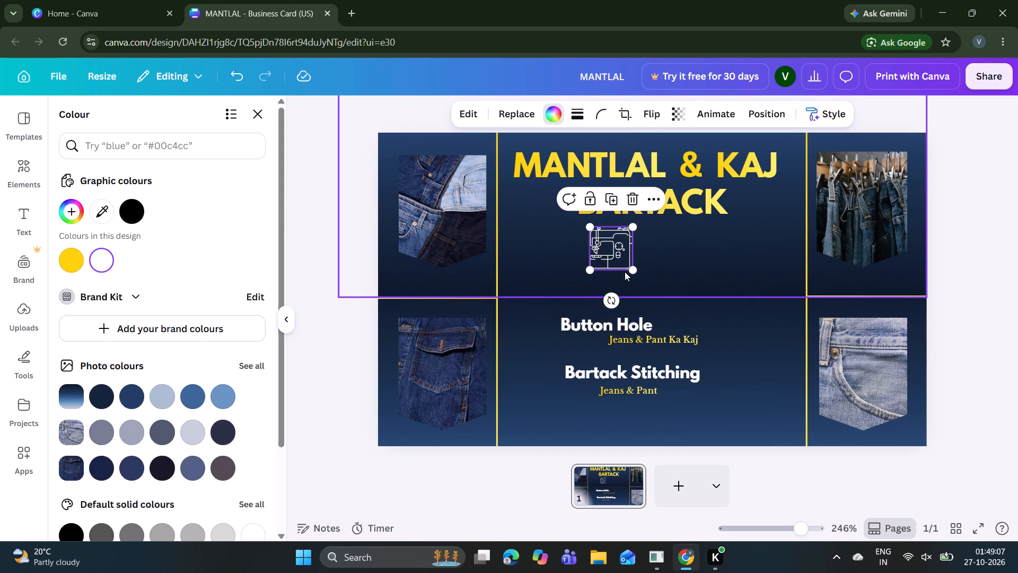
drag(609, 258, 529, 345)
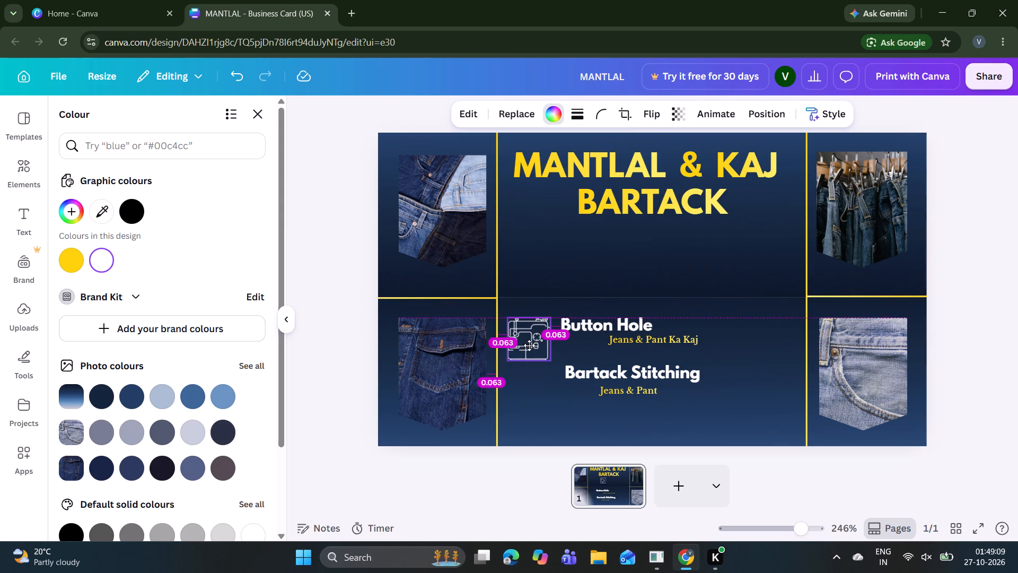
drag(529, 345, 528, 346)
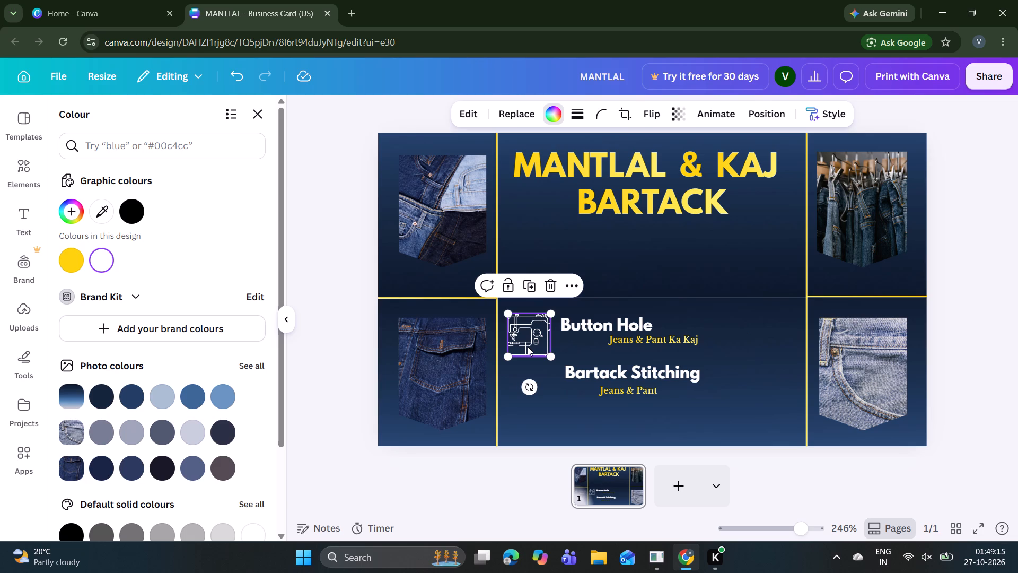
drag(524, 327, 519, 334)
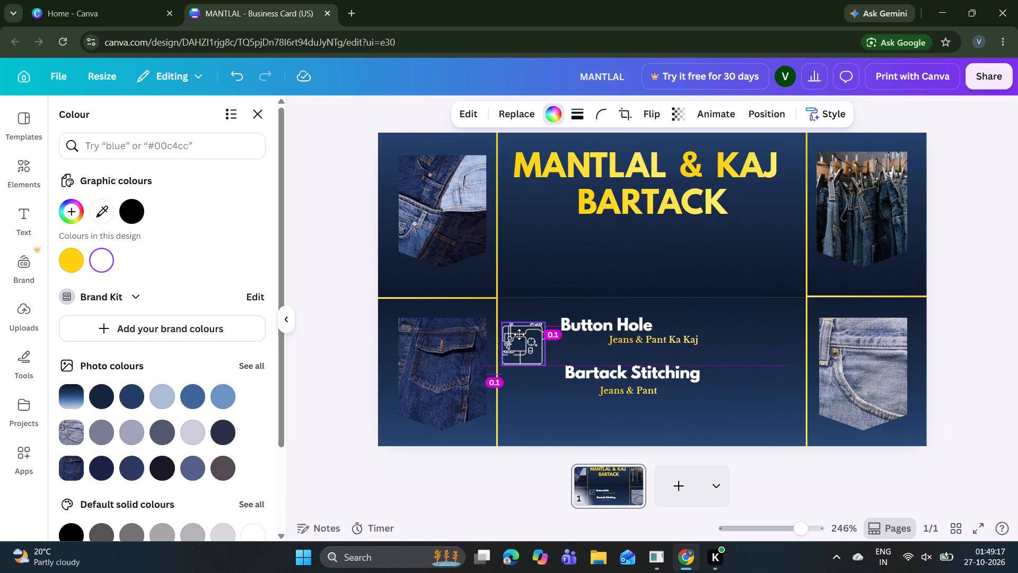
drag(519, 334, 528, 334)
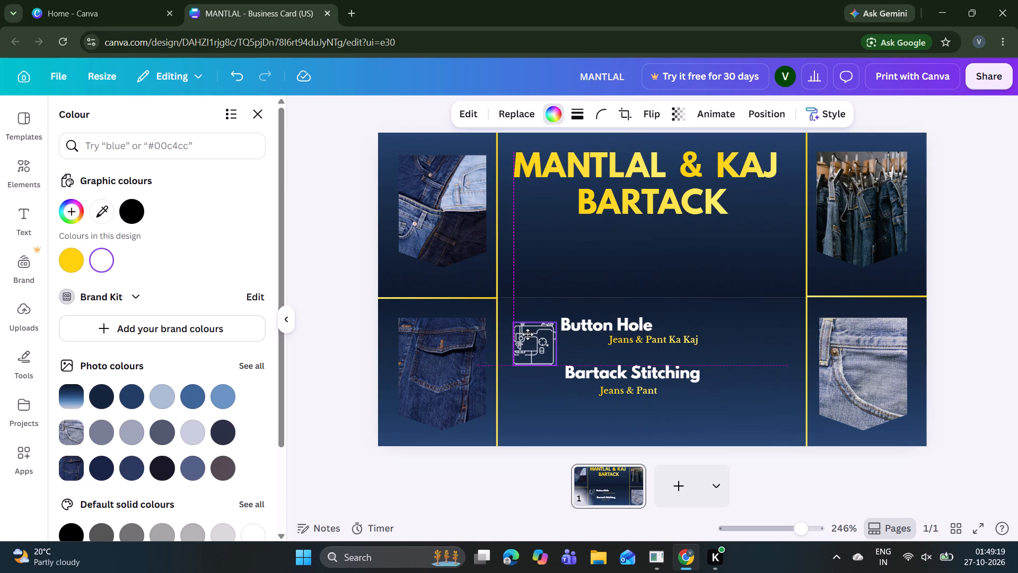
drag(528, 334, 528, 334)
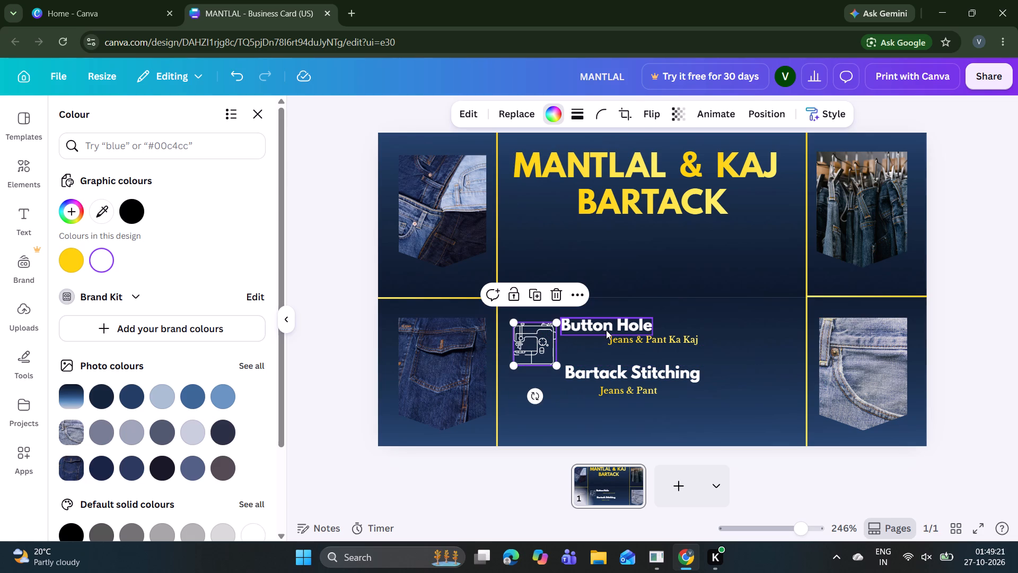
Move the "Jeans & Pant Ka Kaj" line away from the headings and narrow its text box to about 0.6 wide.
click(645, 338)
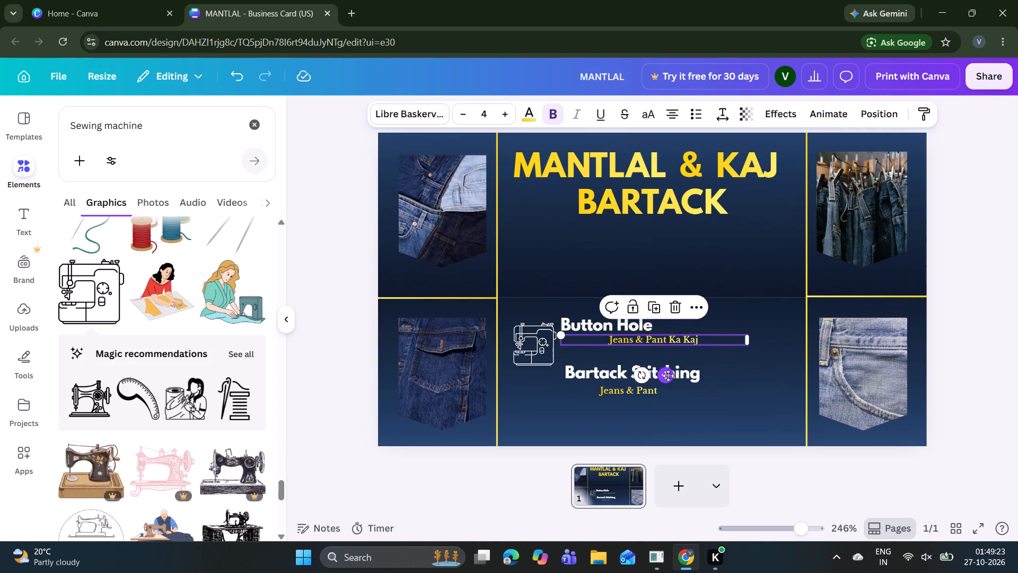
drag(668, 376, 701, 383)
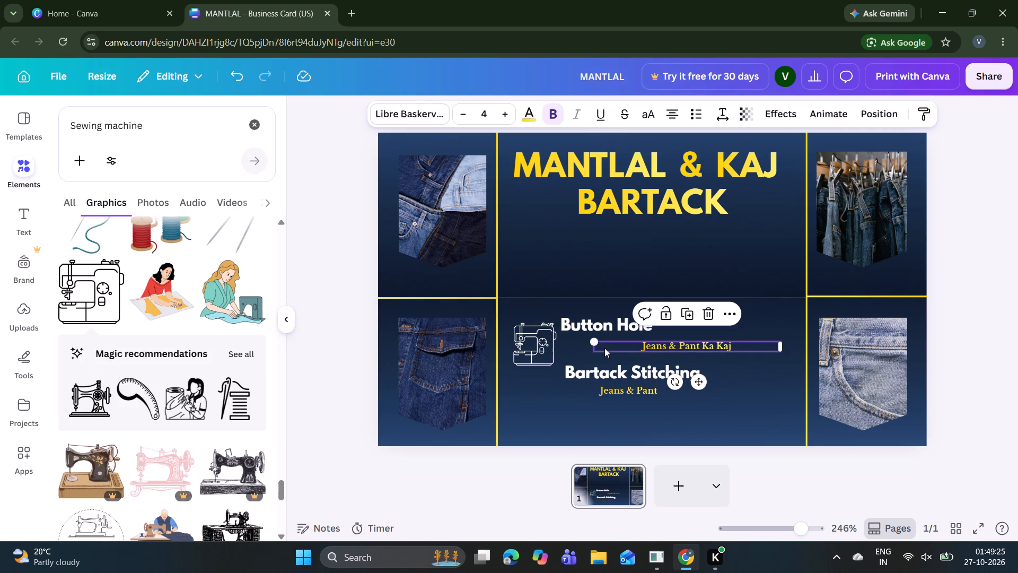
click(591, 345)
drag(591, 345, 611, 345)
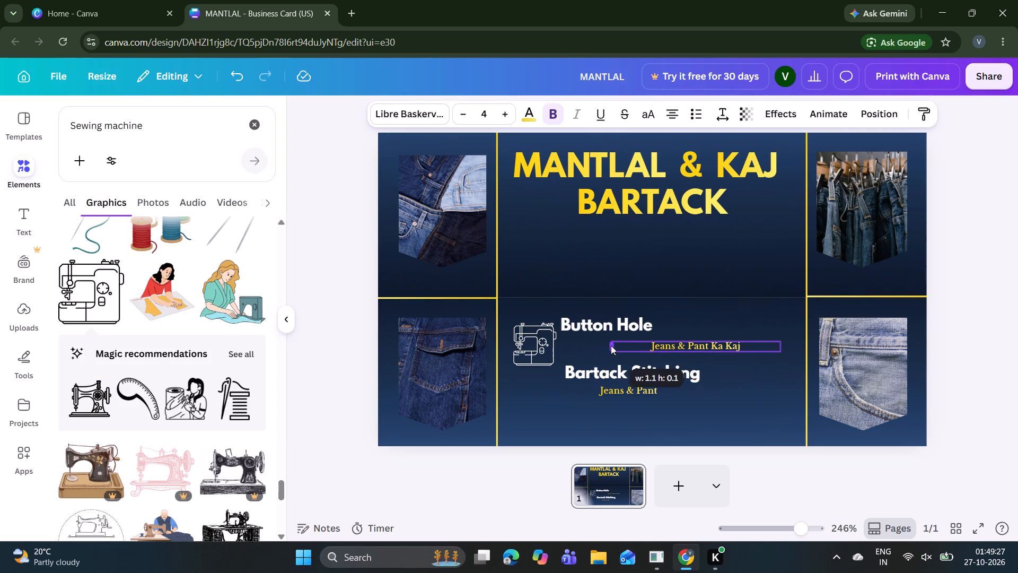
drag(611, 345, 674, 347)
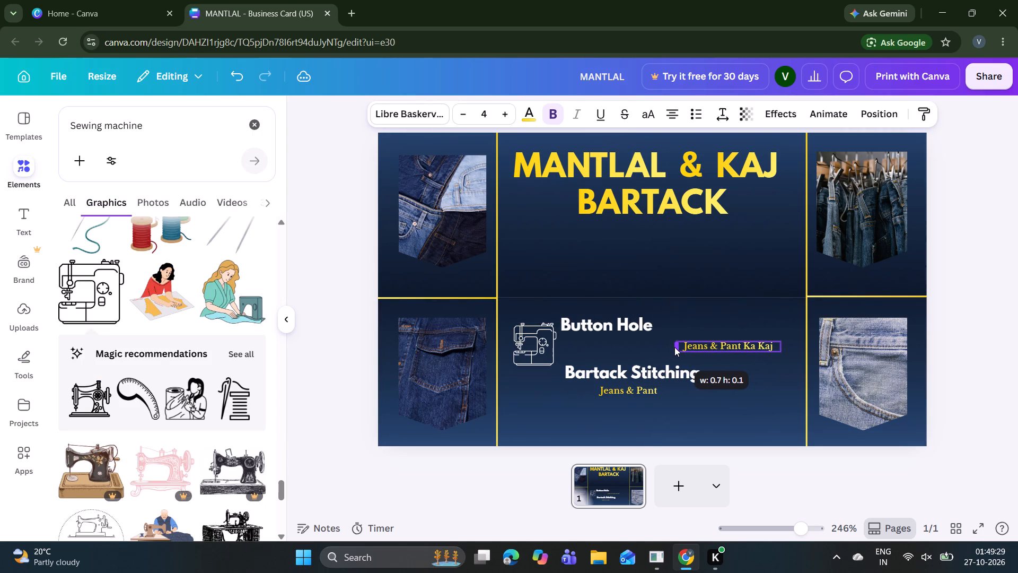
drag(674, 347, 681, 348)
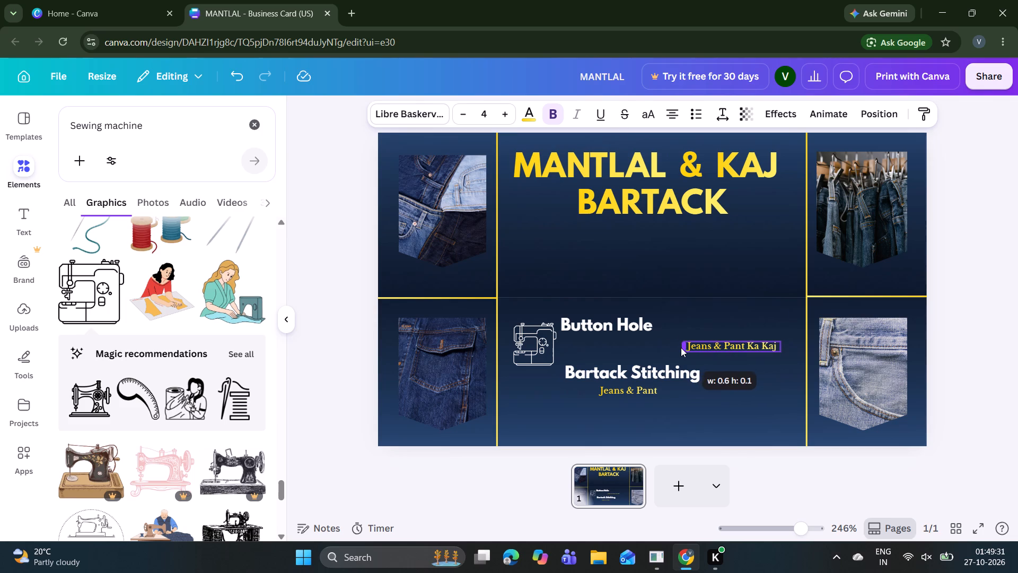
Narrow the "Jeans & Pant" and "Bartack Stitching" text boxes to fit their text.
click(604, 385)
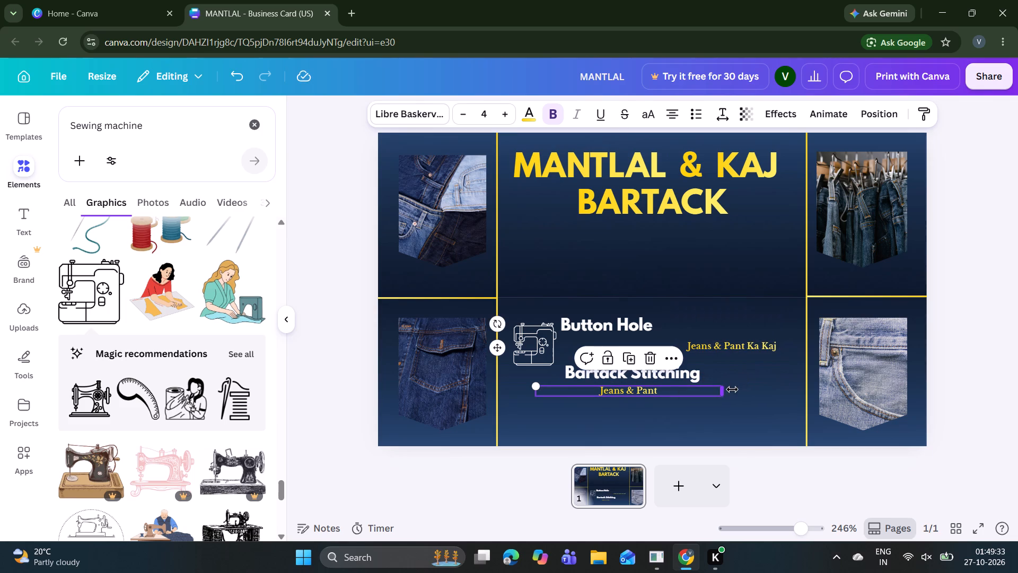
drag(724, 394, 599, 389)
click(664, 369)
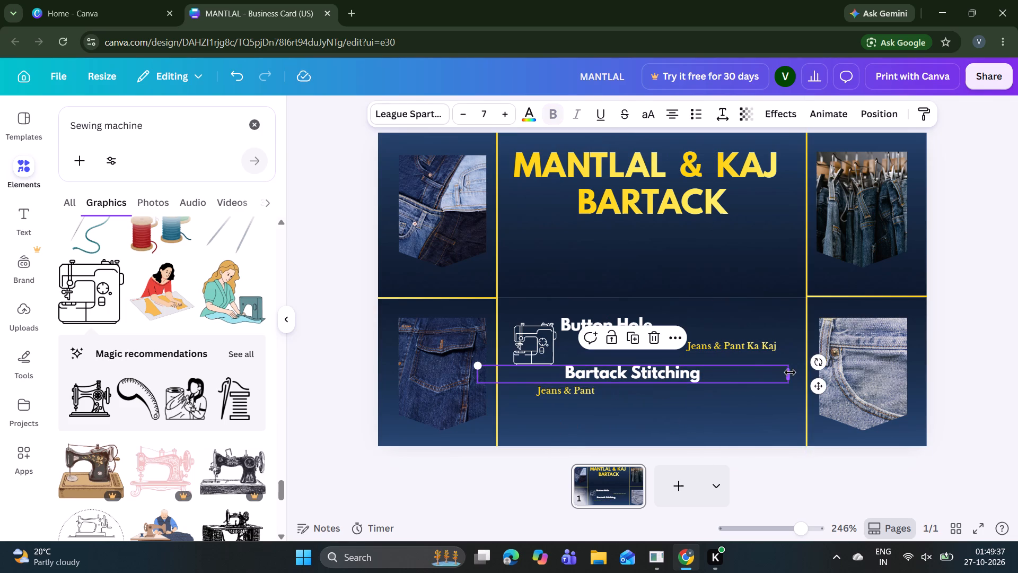
drag(790, 372, 617, 373)
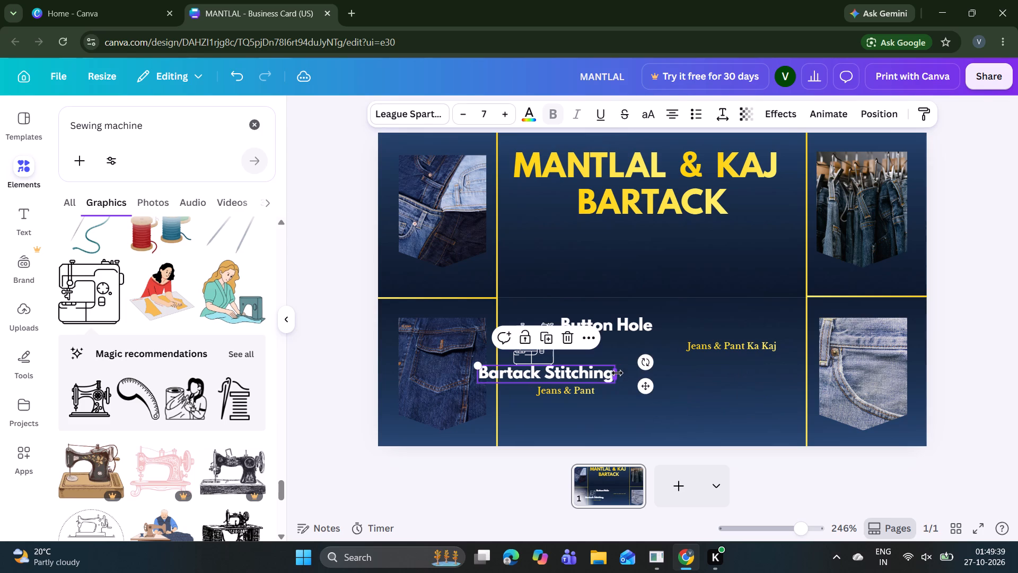
click(623, 323)
click(705, 395)
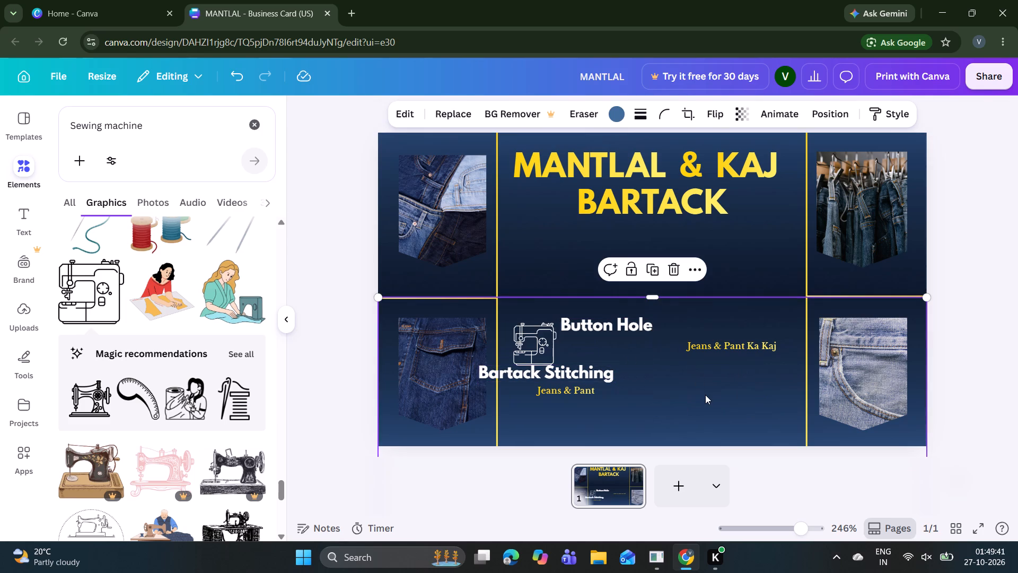
Reposition the Button Hole heading beside the sewing machine icon, trying font size 6 and settling on size 7.
click(617, 326)
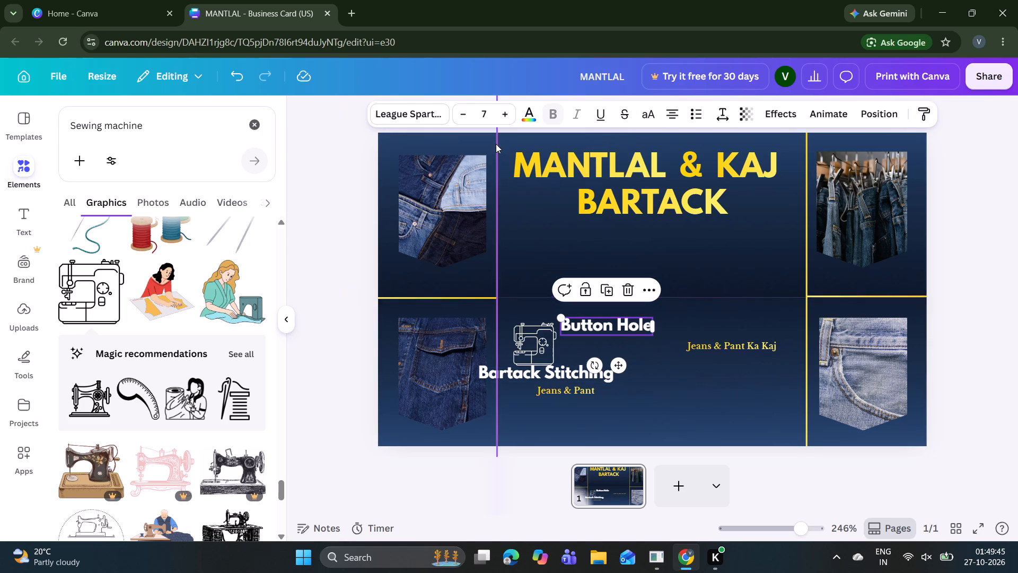
click(453, 116)
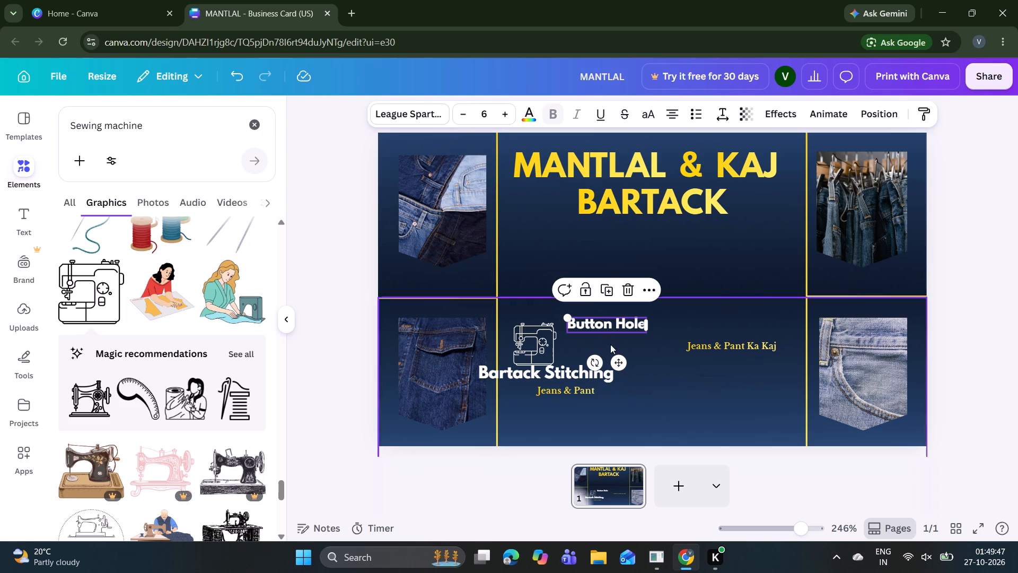
drag(618, 360, 618, 374)
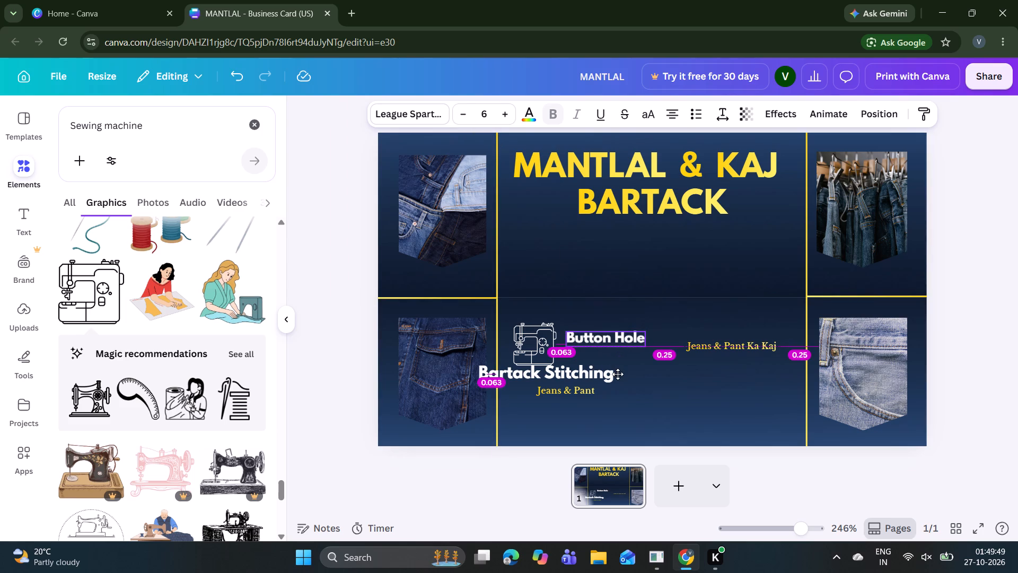
drag(618, 374, 618, 374)
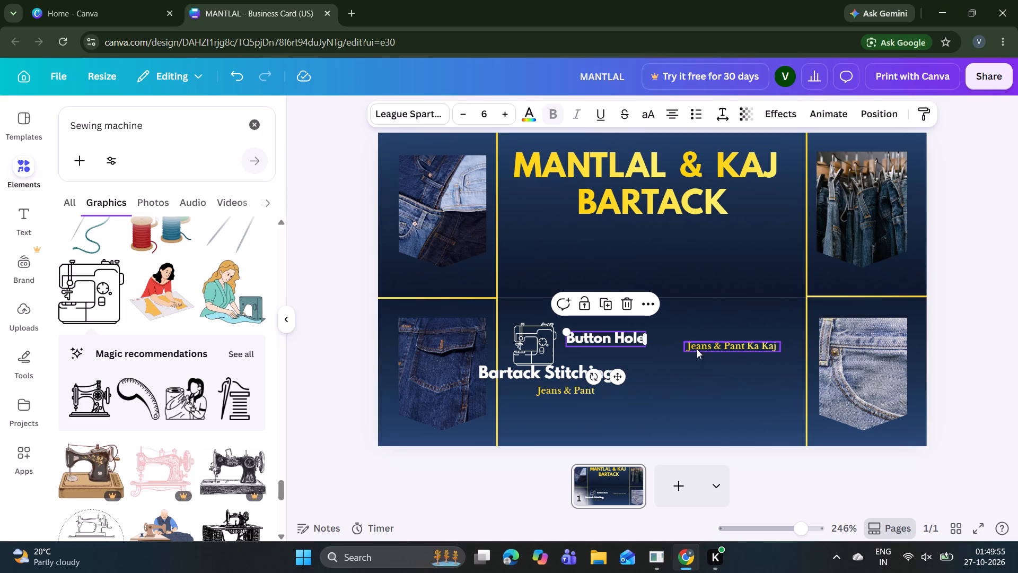
click(505, 114)
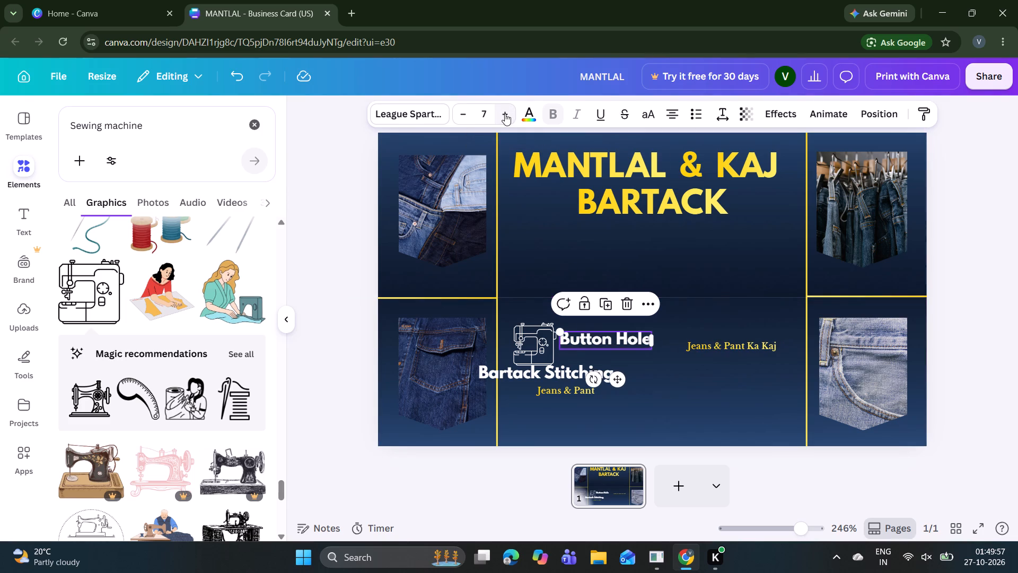
drag(618, 379, 629, 376)
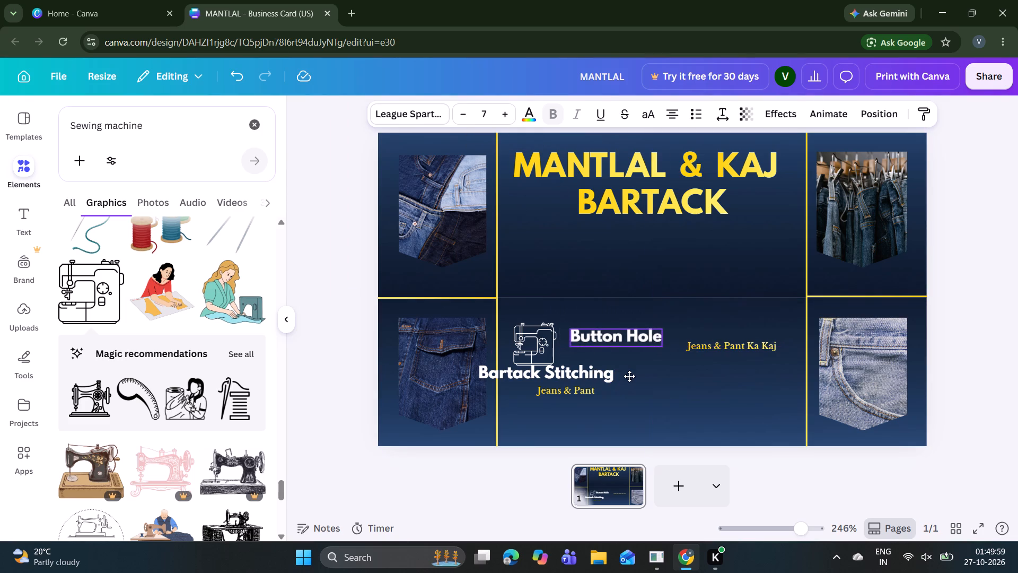
drag(629, 376, 630, 374)
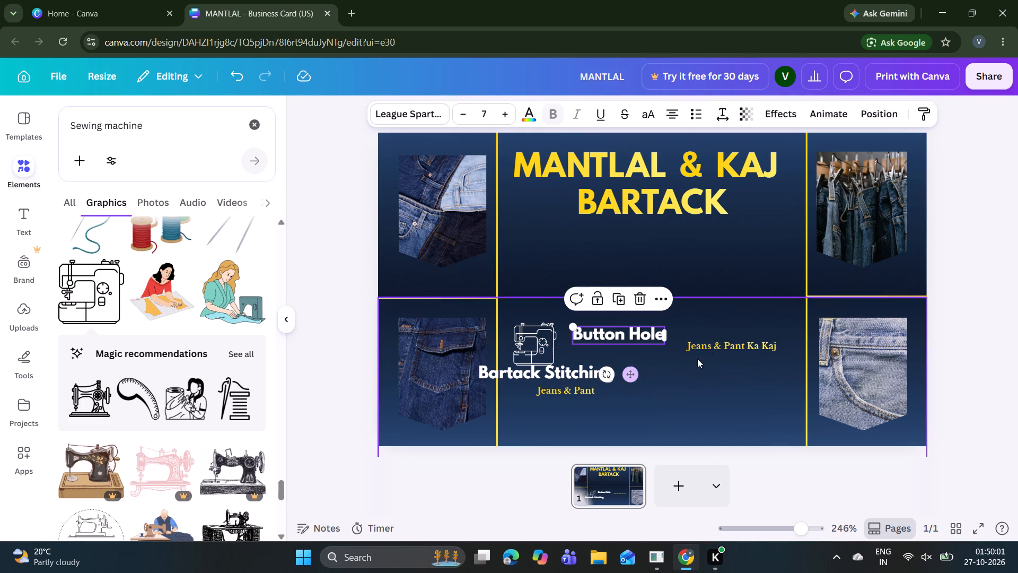
Place the "Jeans & Pant Ka Kaj" line directly beneath the Button Hole heading, aligned with the heading's start.
click(725, 348)
drag(742, 386, 714, 386)
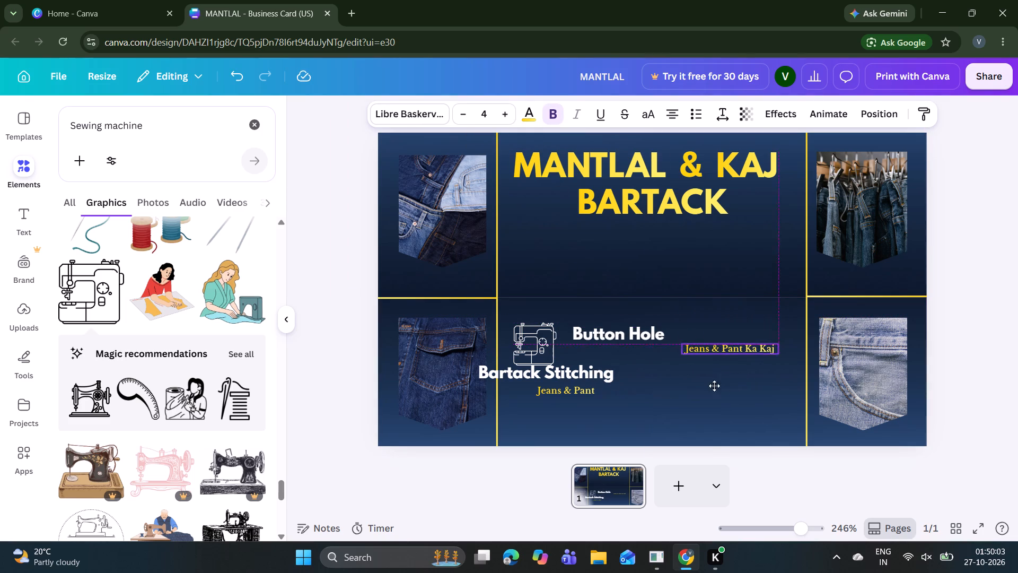
drag(714, 386, 635, 393)
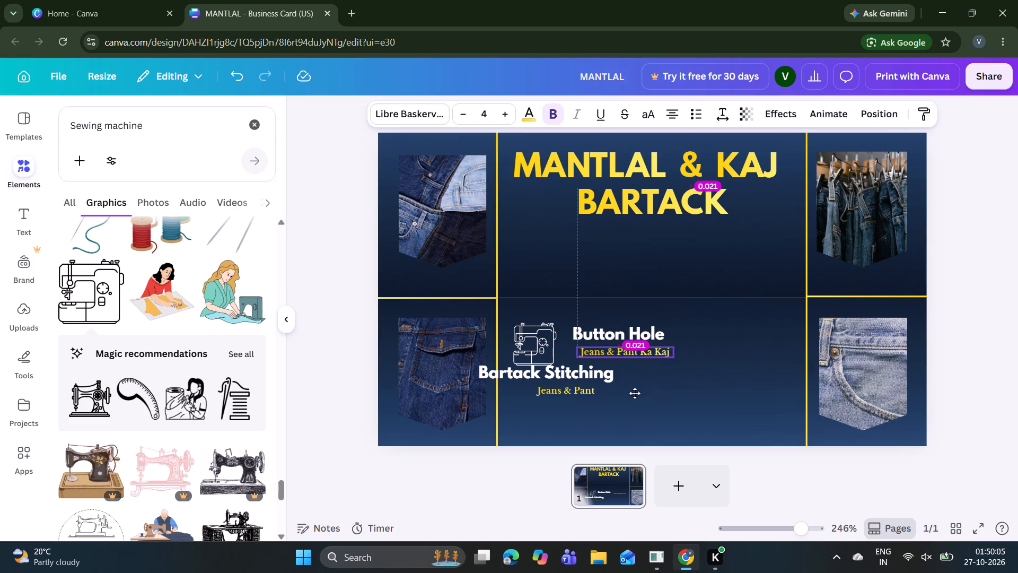
drag(635, 393, 632, 392)
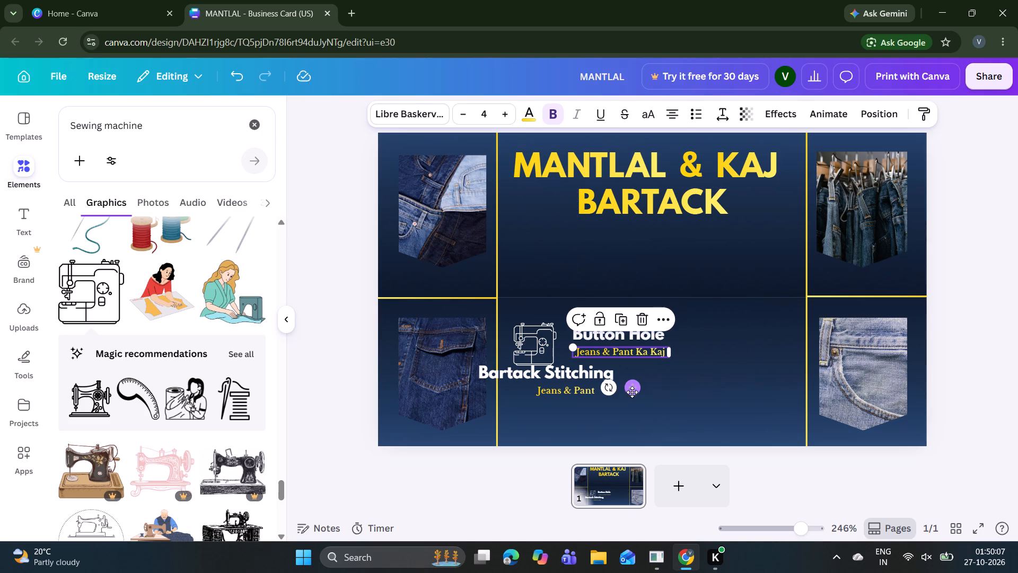
click(710, 390)
Move the Bartack Stitching heading clear of the sewing machine icon, just below the "Jeans & Pant Ka Kaj" line.
click(591, 374)
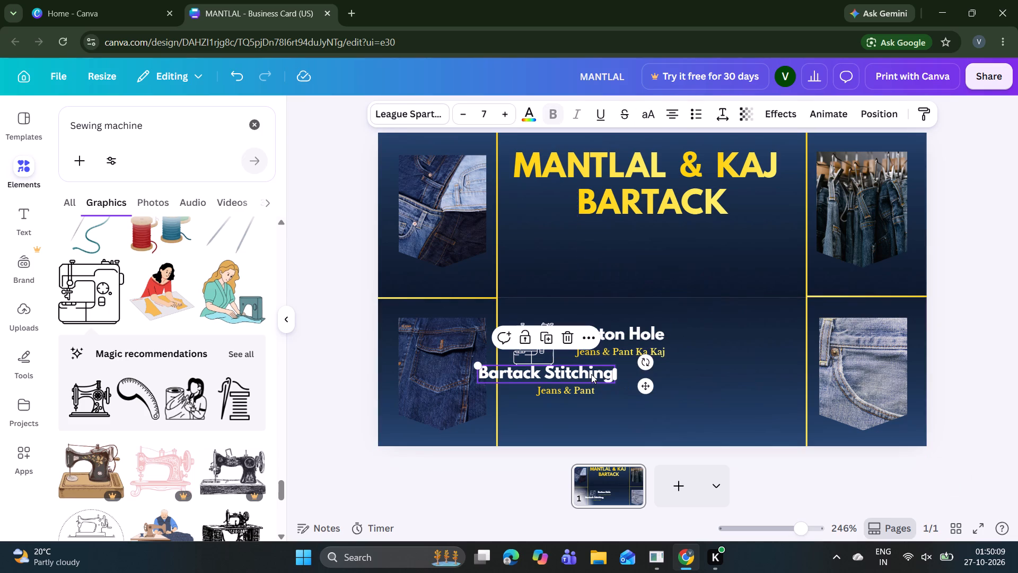
drag(642, 385, 693, 409)
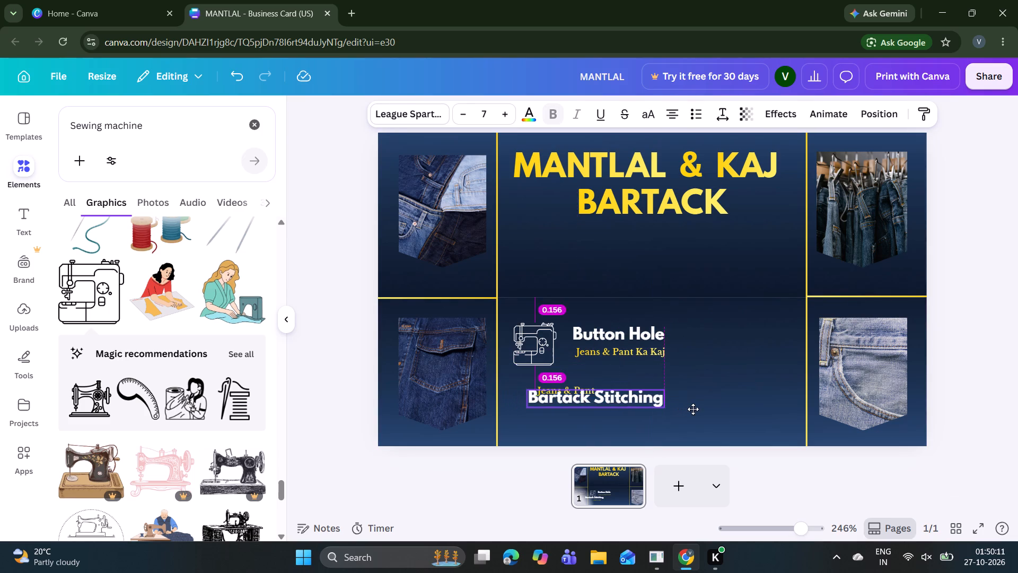
drag(693, 409, 713, 386)
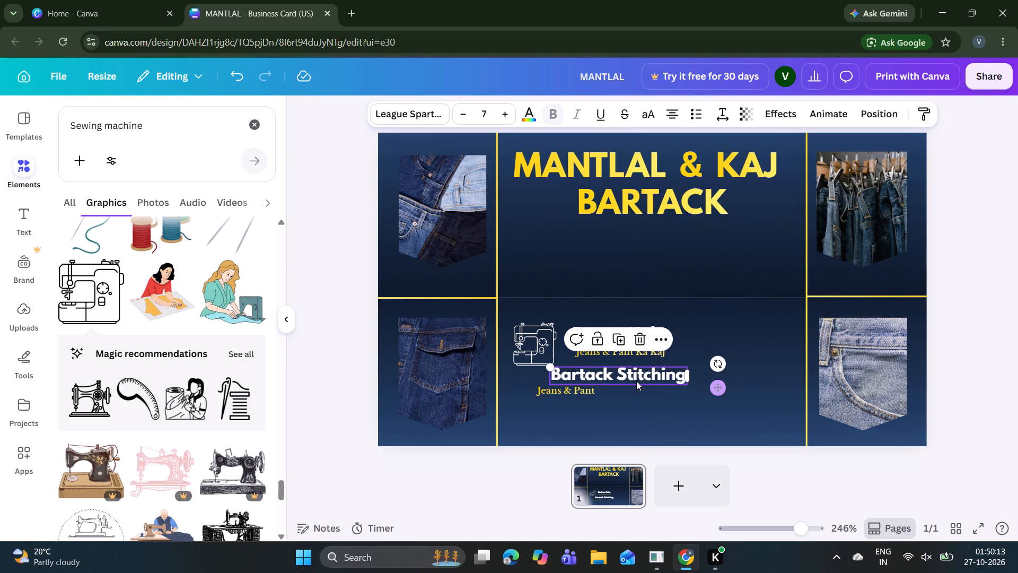
Duplicate the white sewing machine icon and place the copy directly below the original, by the "Jeans & Pant" line.
click(548, 343)
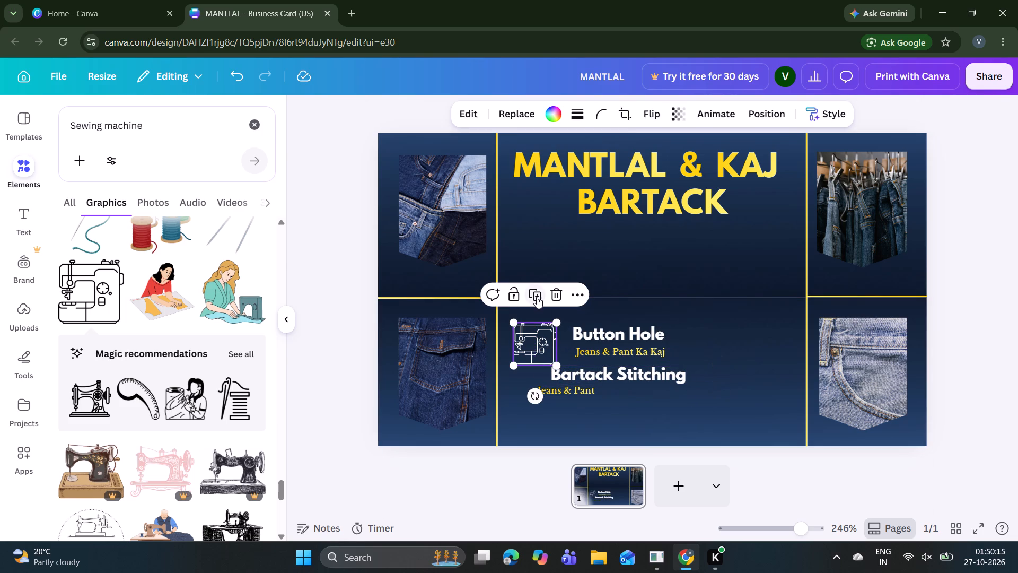
click(536, 296)
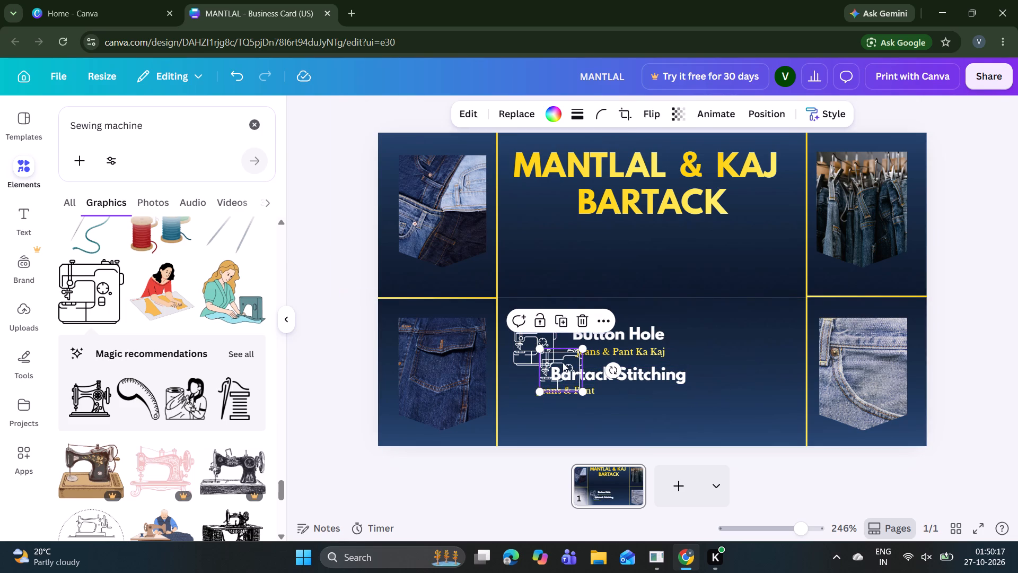
drag(563, 362, 539, 402)
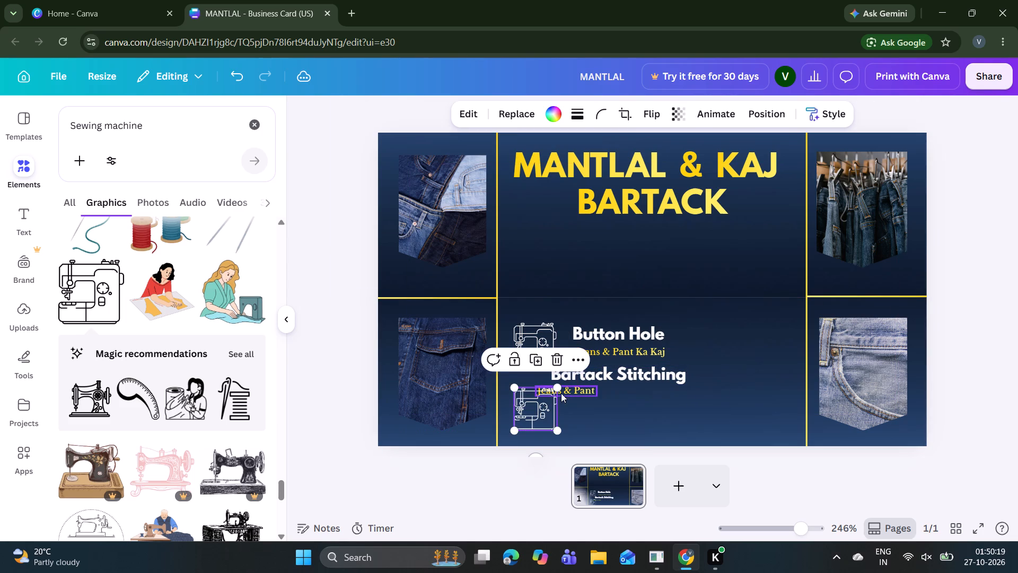
Move the "Jeans & Pant" line off the lower sewing machine icon and down, leaving room above it for the Bartack Stitching heading.
click(573, 387)
drag(583, 432, 628, 433)
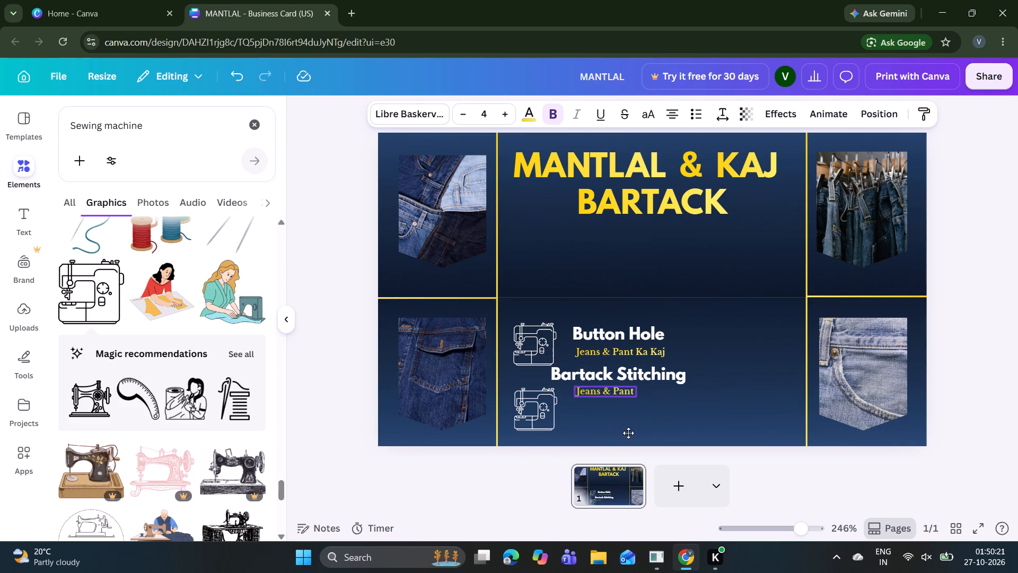
drag(628, 433, 637, 438)
click(542, 405)
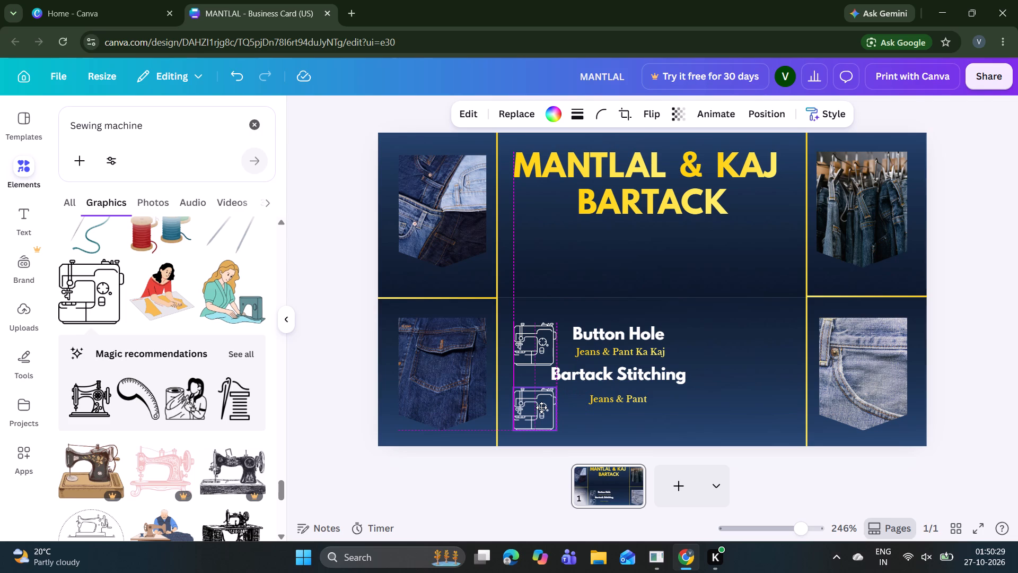
click(663, 378)
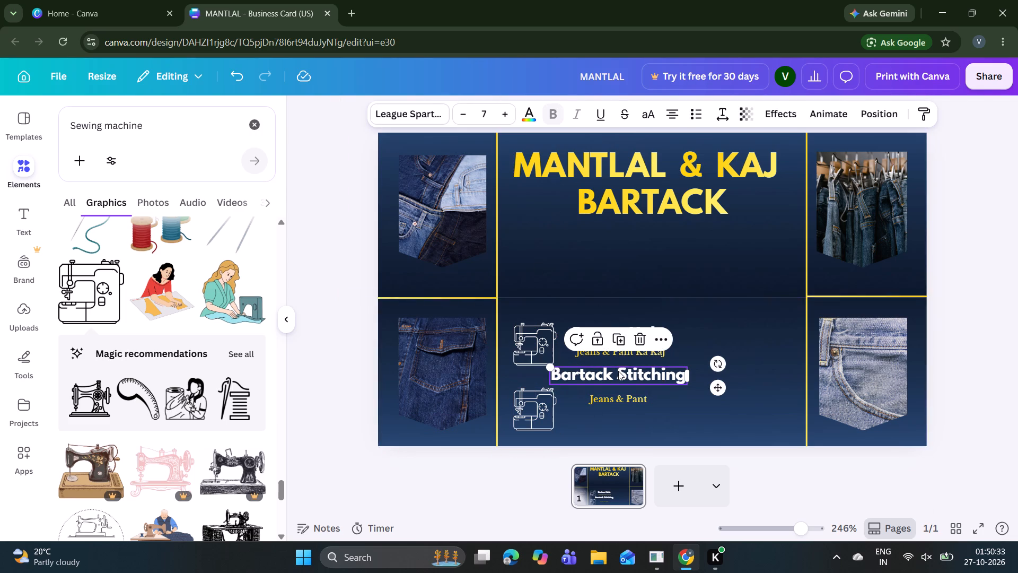
click(696, 319)
click(638, 330)
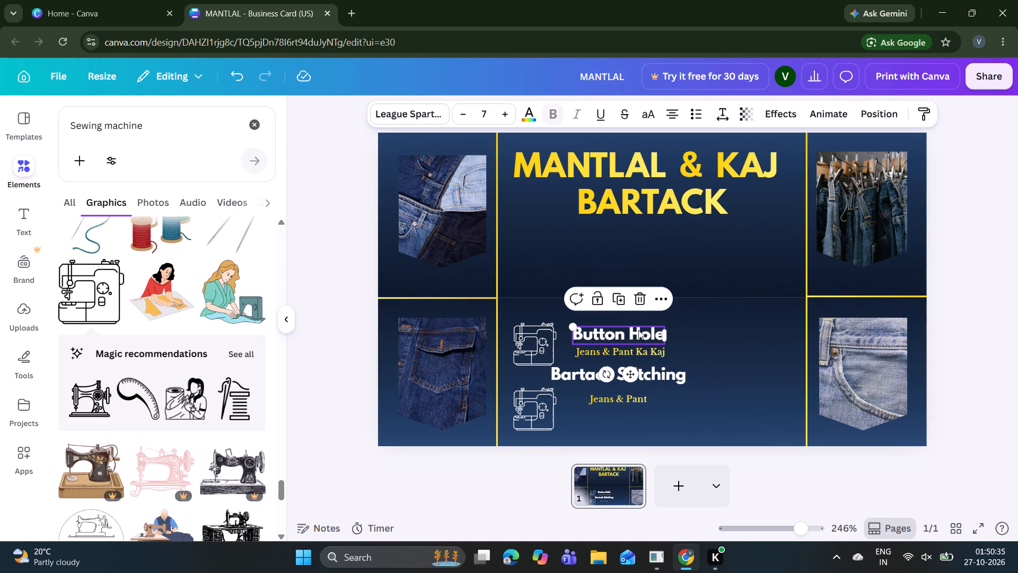
click(640, 374)
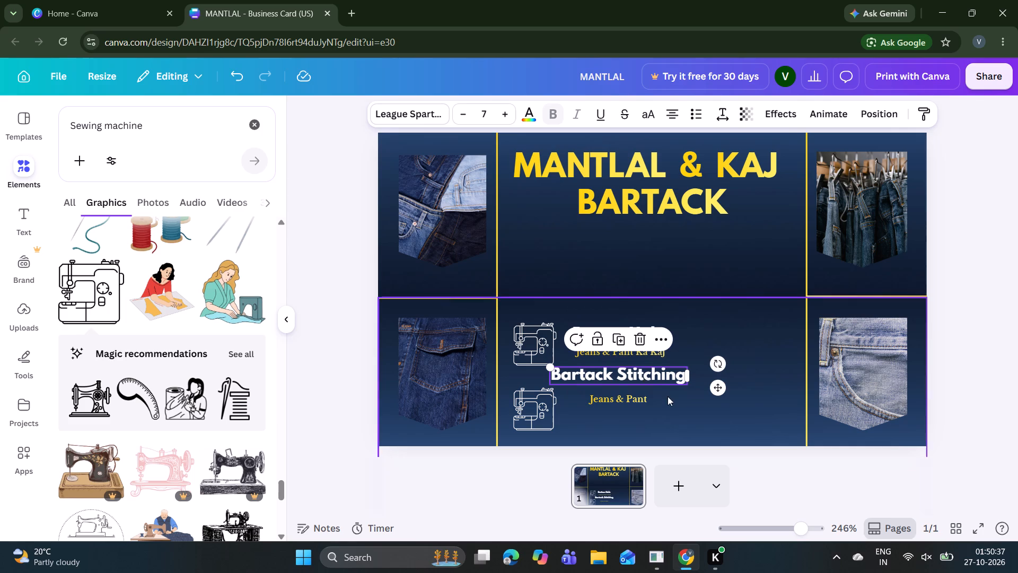
click(635, 403)
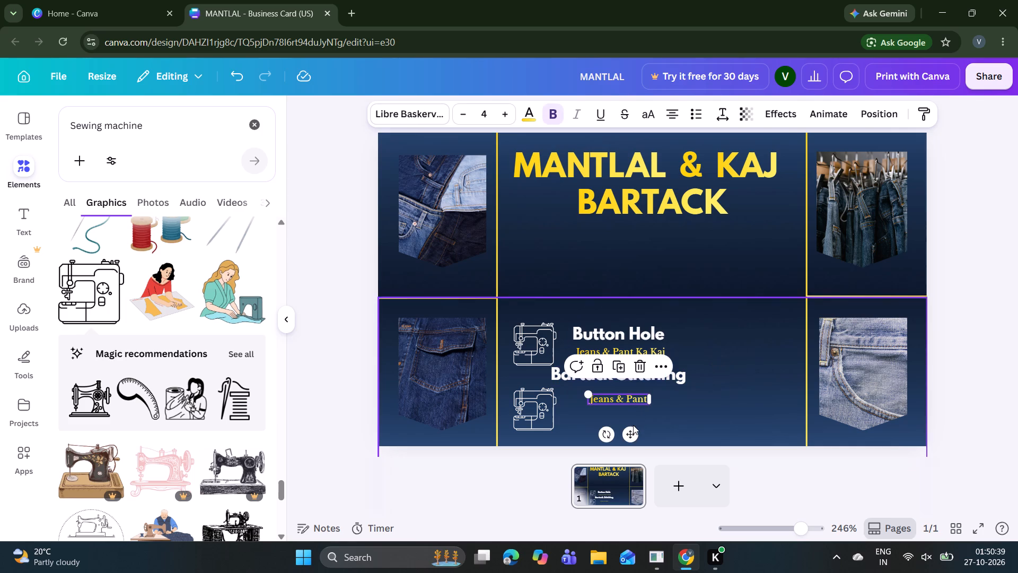
drag(633, 429, 635, 450)
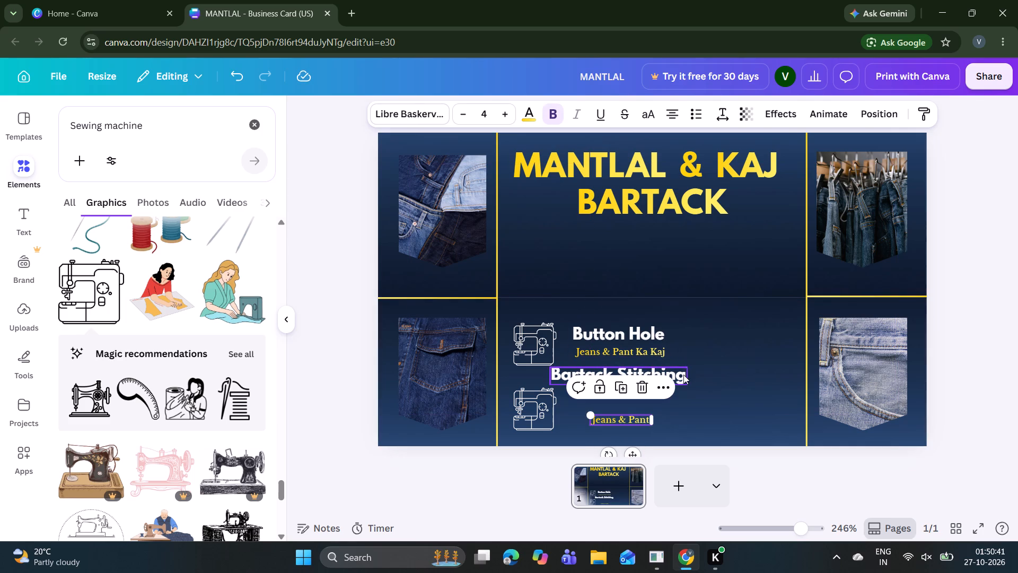
Move the Bartack Stitching heading beside the top of the lower sewing machine icon, aligning its start with the Button Hole heading.
click(683, 375)
drag(718, 393, 724, 411)
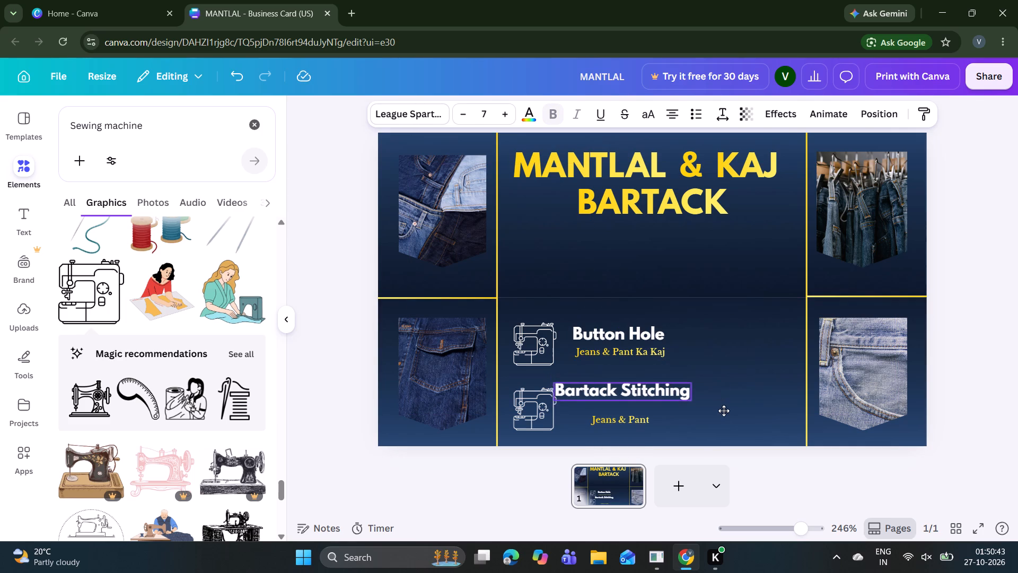
drag(724, 411, 736, 415)
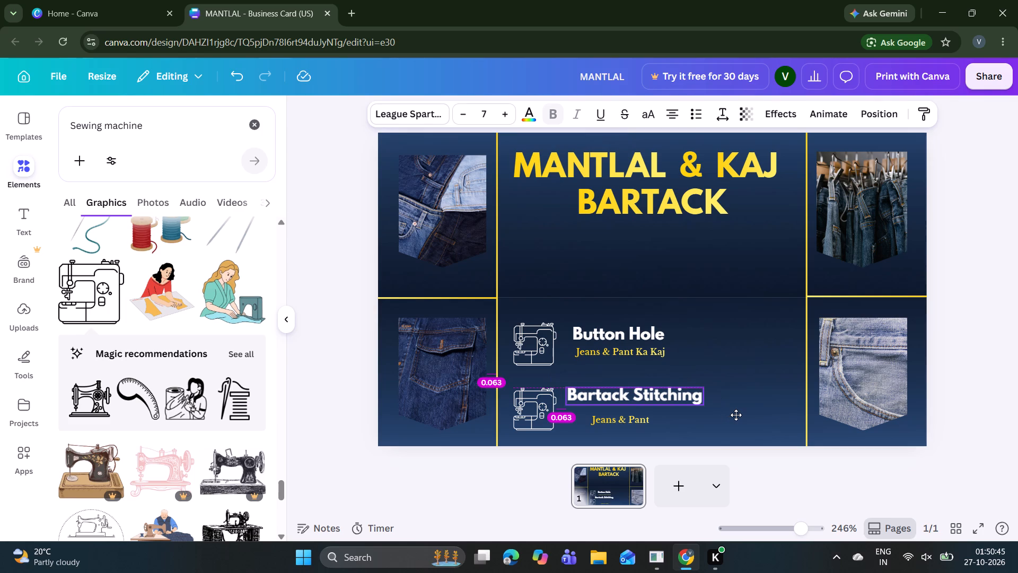
drag(736, 415, 739, 415)
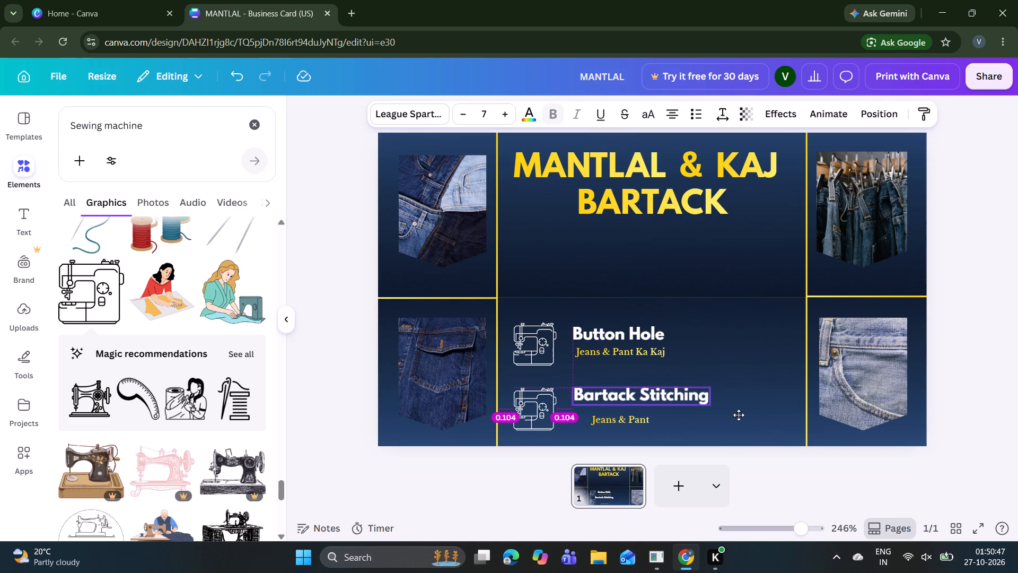
drag(739, 415, 738, 416)
click(737, 368)
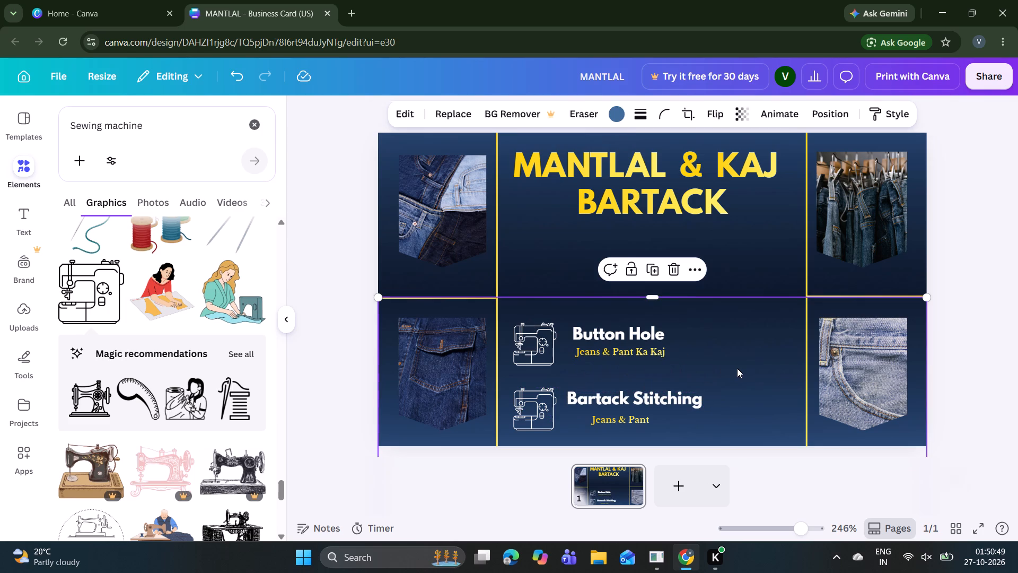
click(663, 394)
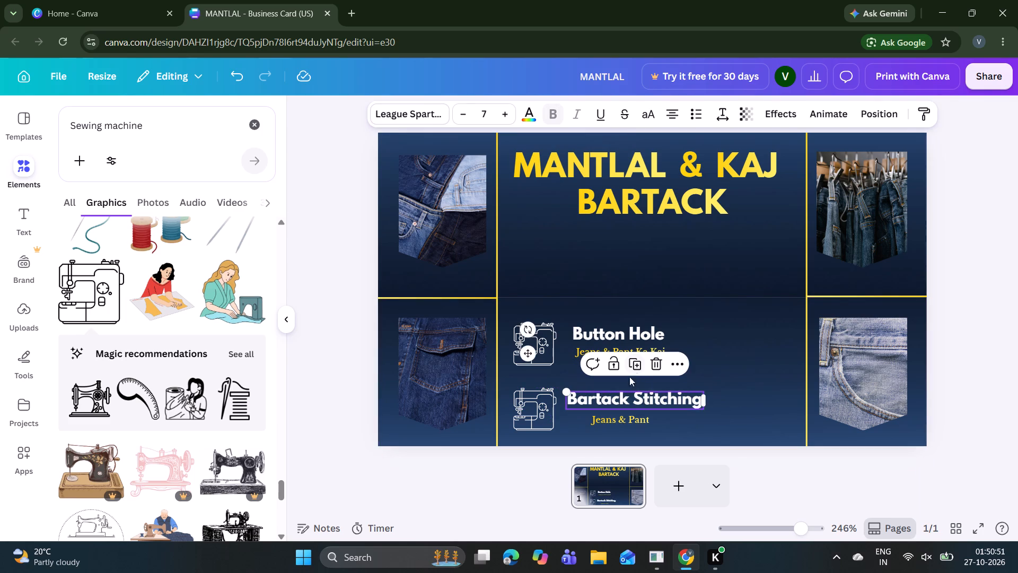
drag(632, 402, 639, 397)
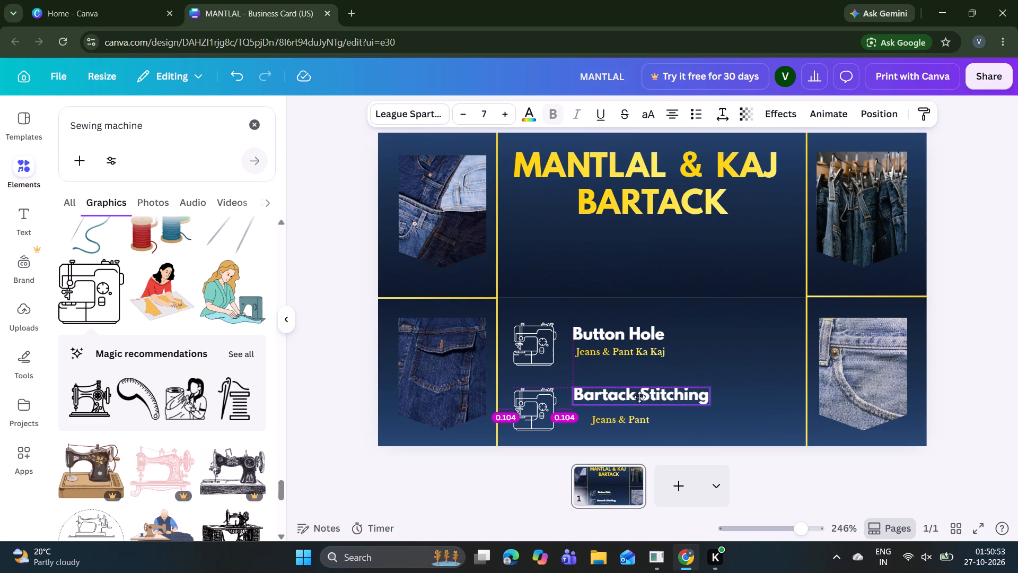
drag(639, 397, 638, 397)
drag(638, 397, 639, 397)
Place the "Jeans & Pant" line directly beneath the Bartack Stitching heading, near the heading's start, and deselect it.
click(626, 420)
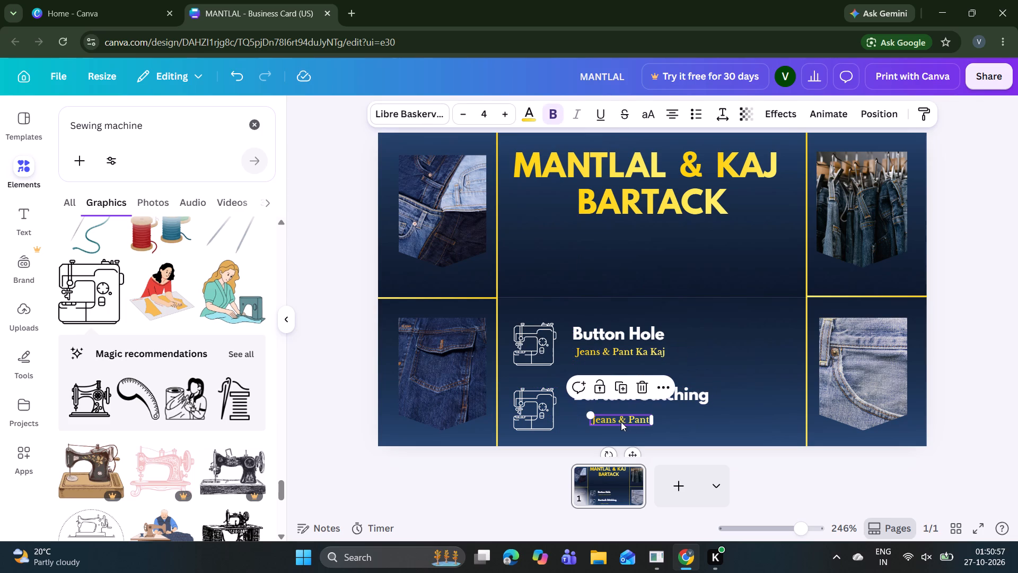
drag(620, 422, 609, 419)
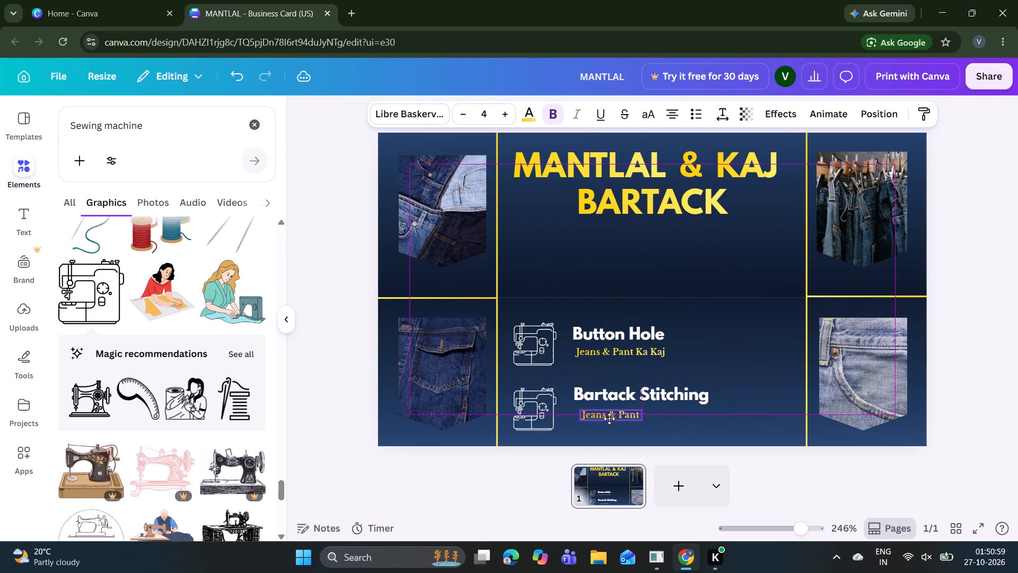
drag(609, 419, 625, 419)
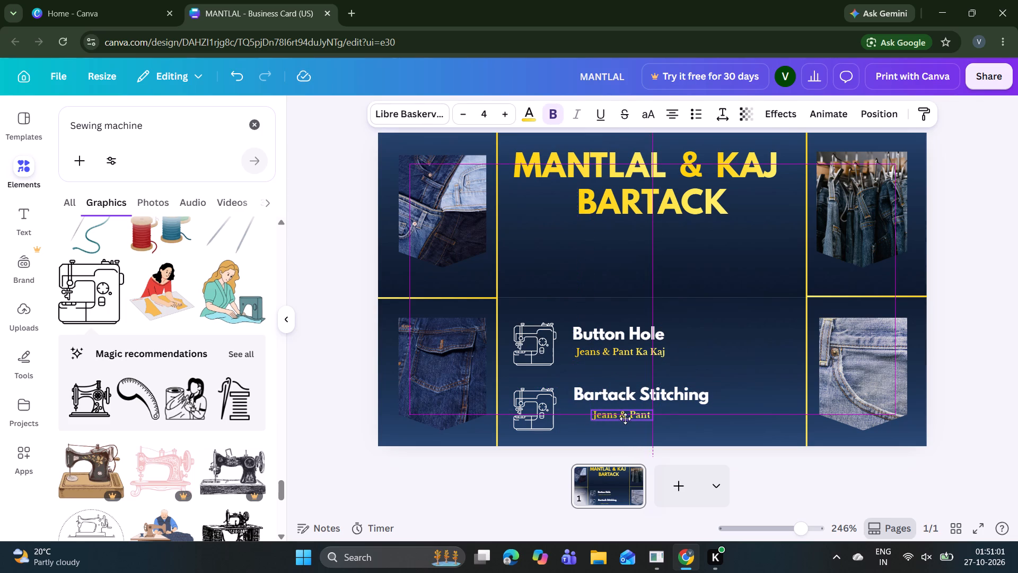
drag(625, 419, 609, 419)
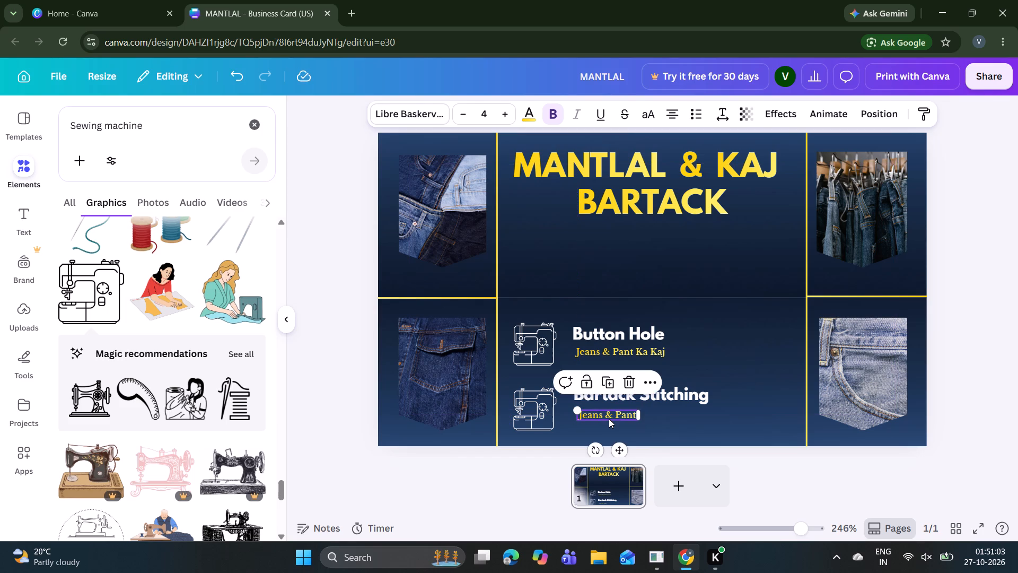
click(722, 334)
click(1005, 270)
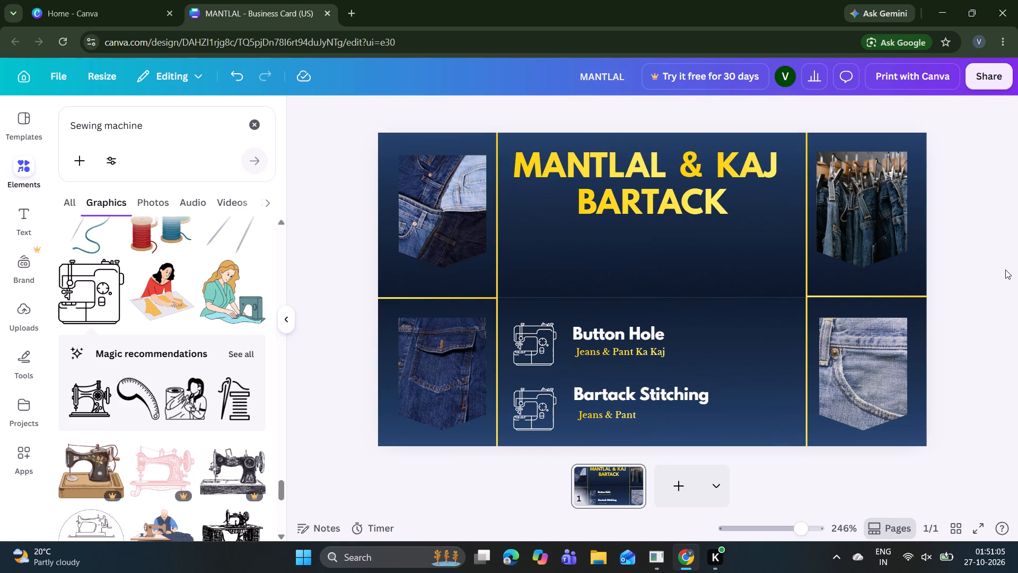
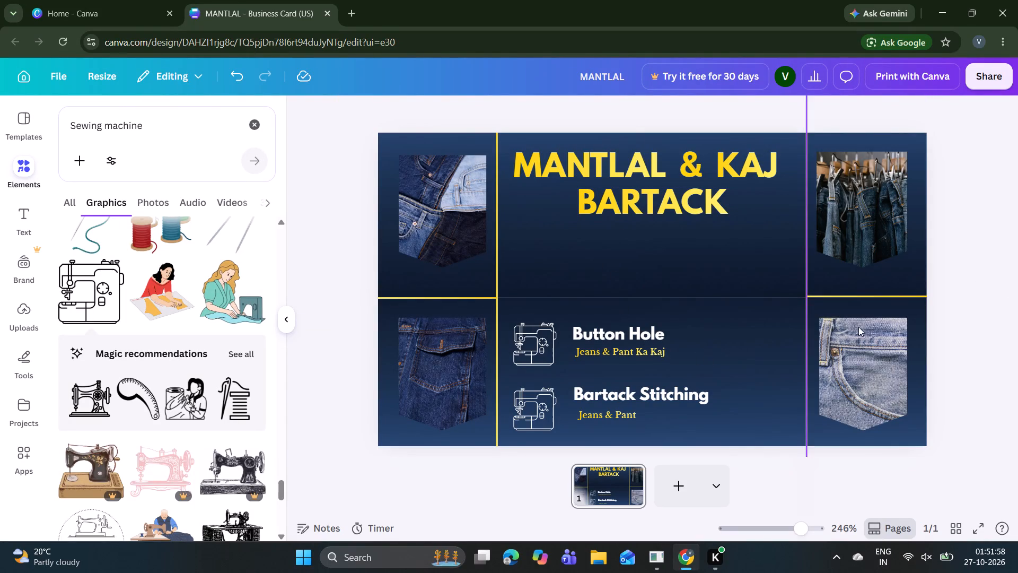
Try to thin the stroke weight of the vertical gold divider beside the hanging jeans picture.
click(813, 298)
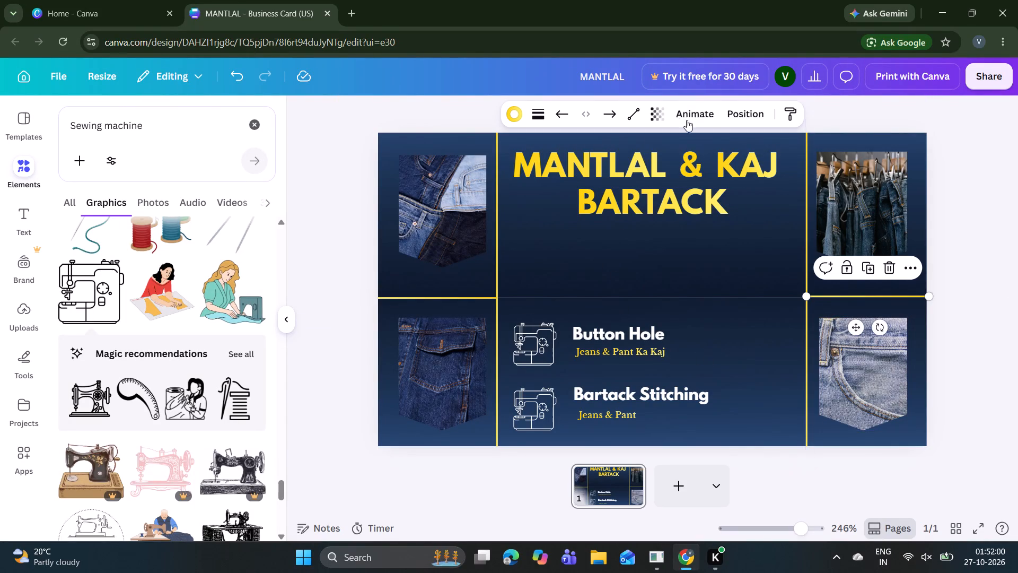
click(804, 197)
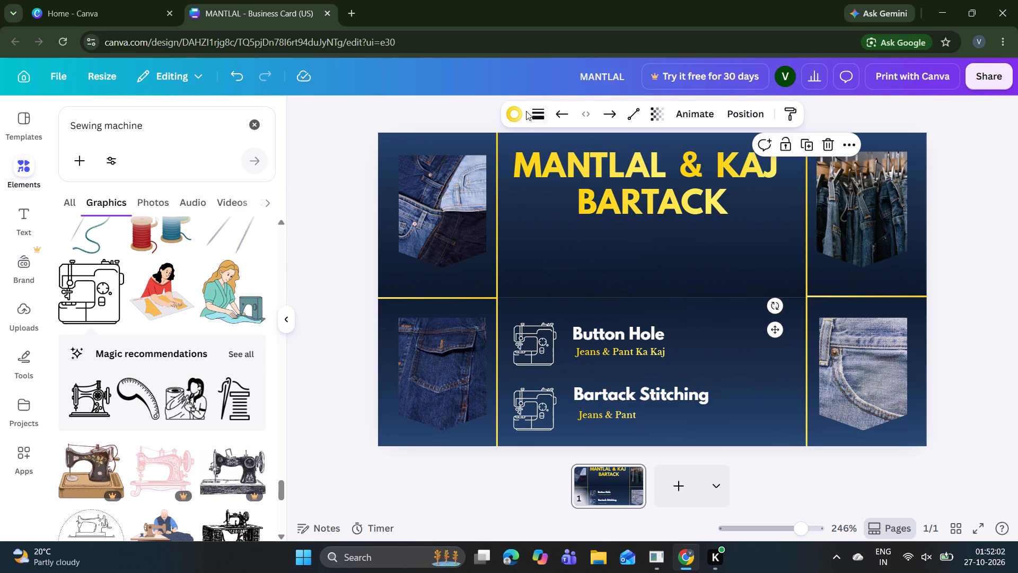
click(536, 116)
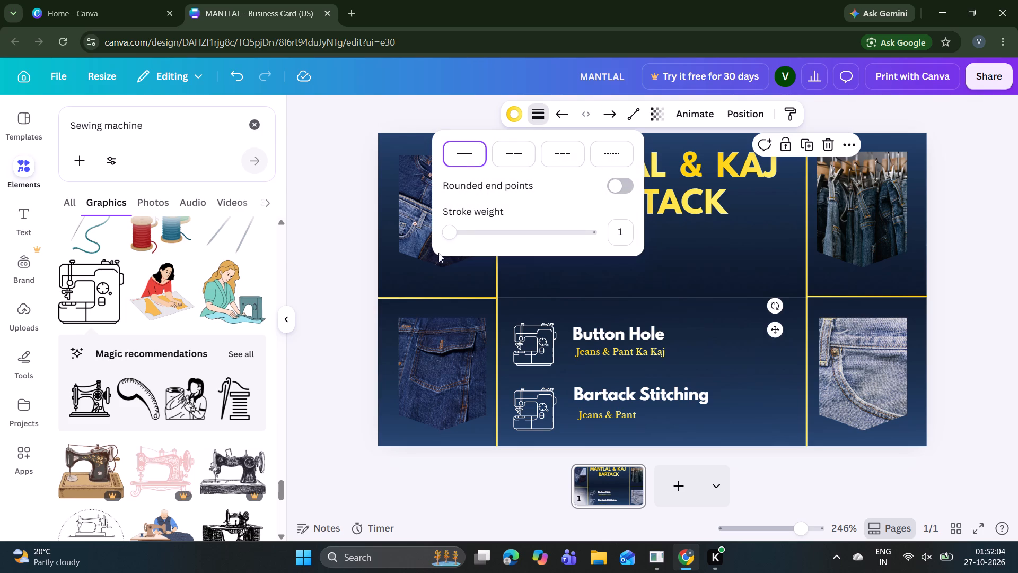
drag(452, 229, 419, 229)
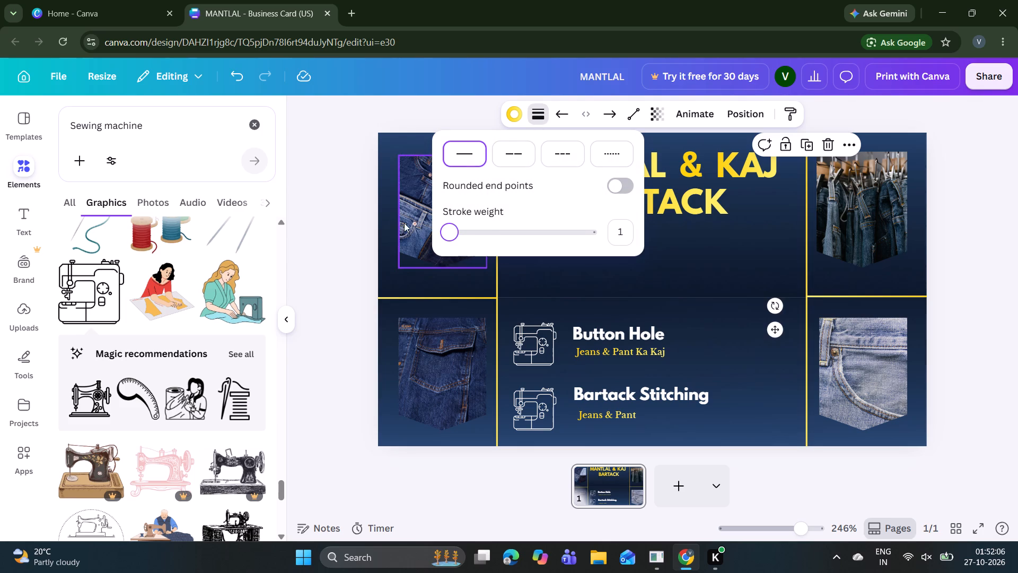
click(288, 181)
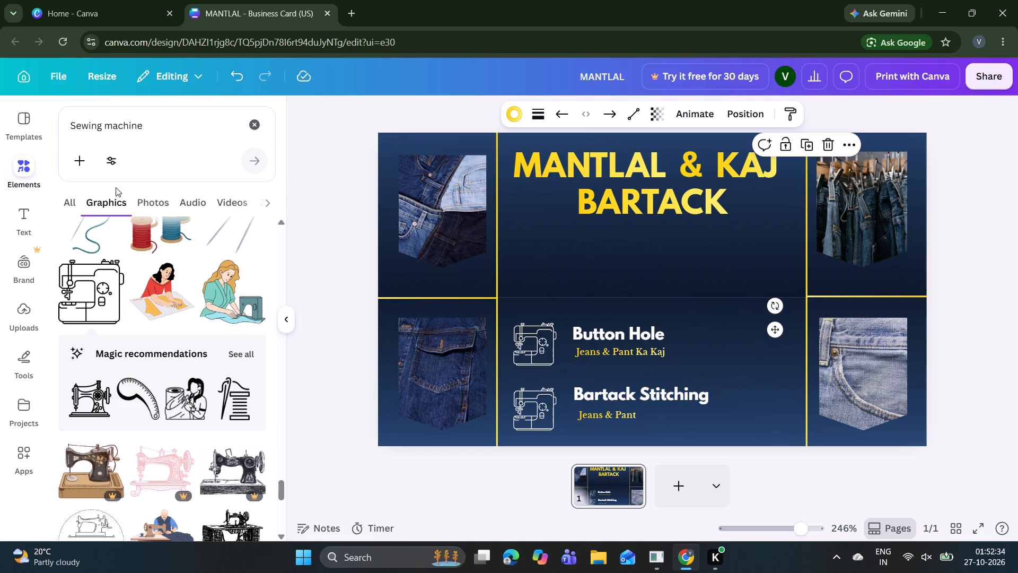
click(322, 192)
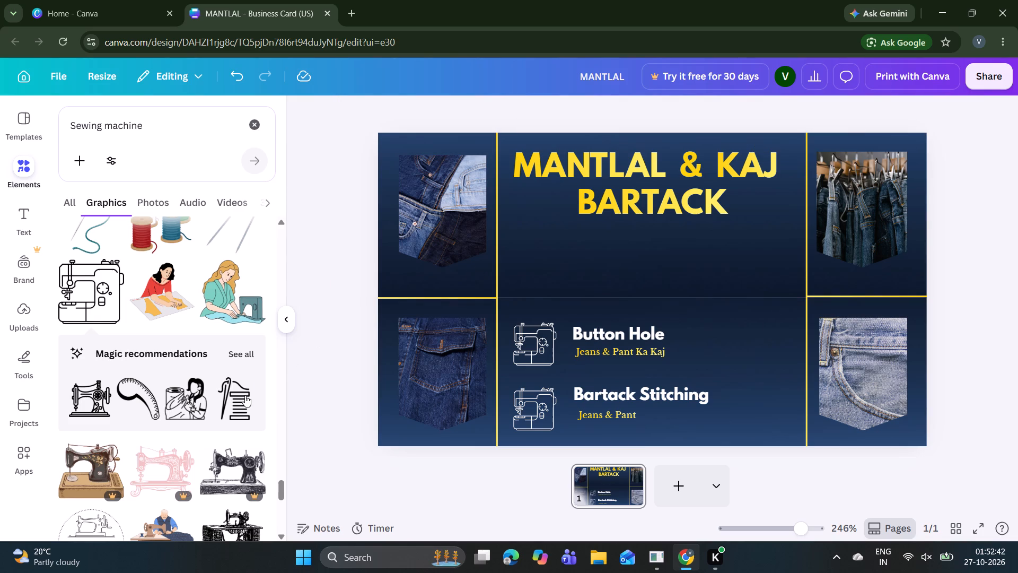
Add the needle and thread spool graphic to the card and recolour it white.
click(221, 404)
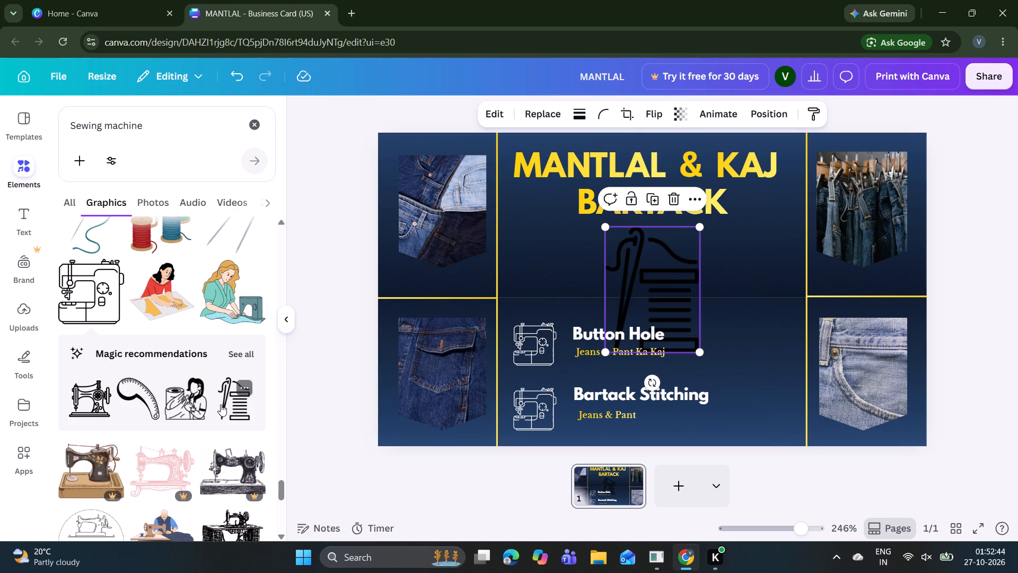
click(549, 118)
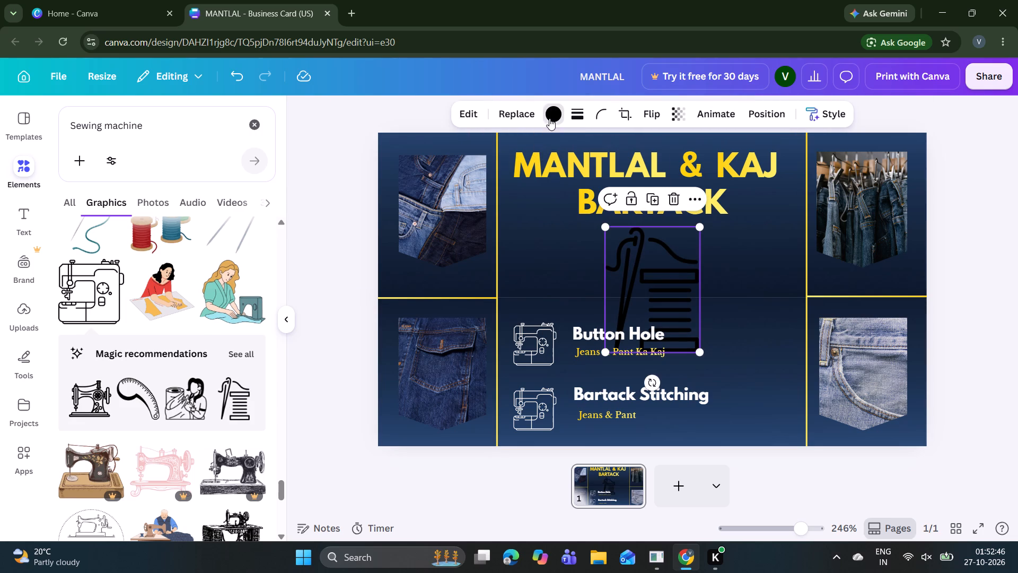
click(134, 212)
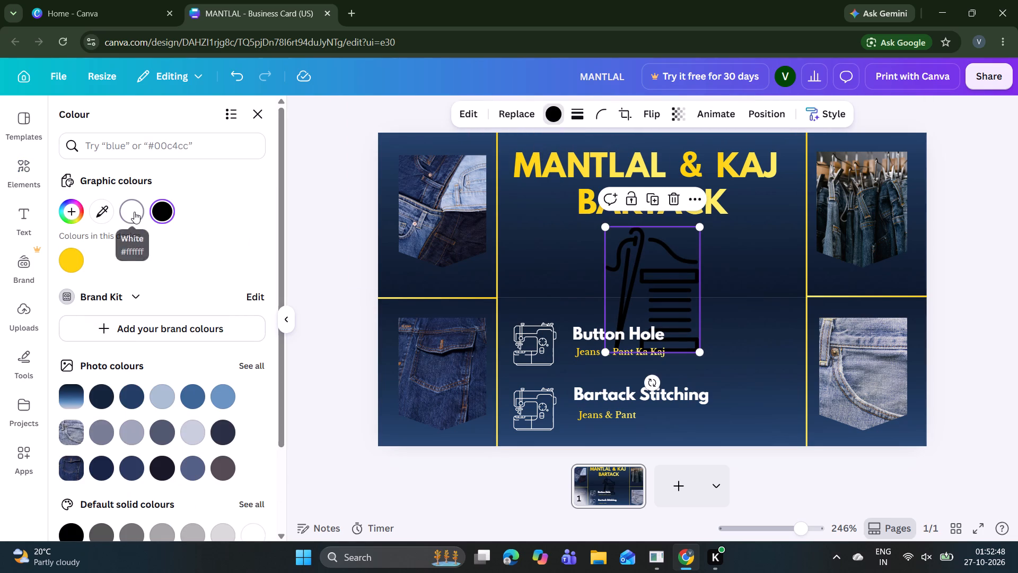
Delete the sewing machine icon beside the Bartack Stitching heading.
click(535, 414)
click(558, 357)
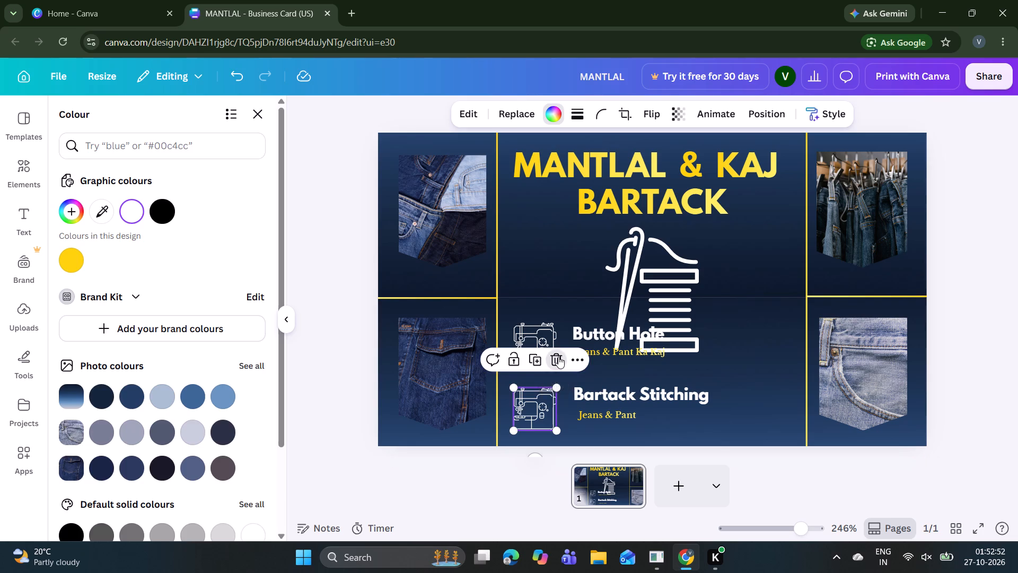
Shrink the white needle and thread graphic to icon size and place it beside Bartack Stitching, beneath the sewing machine icon.
click(657, 301)
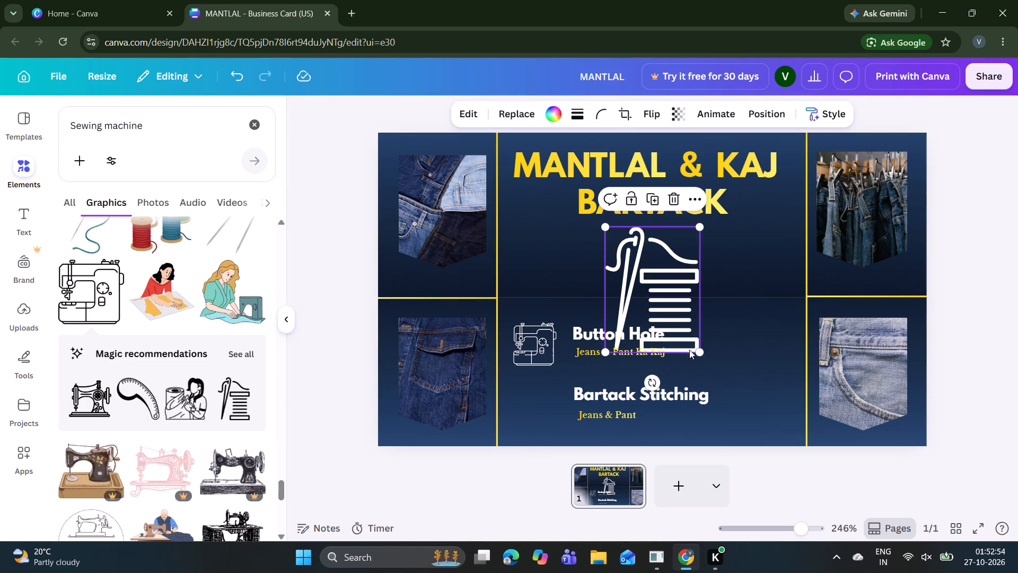
drag(699, 355, 629, 292)
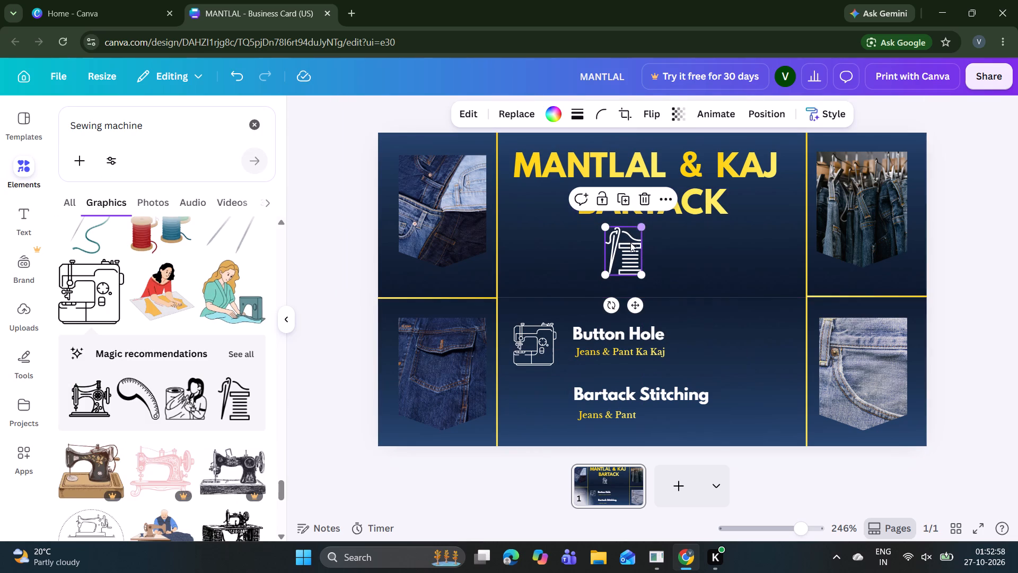
drag(635, 307, 561, 488)
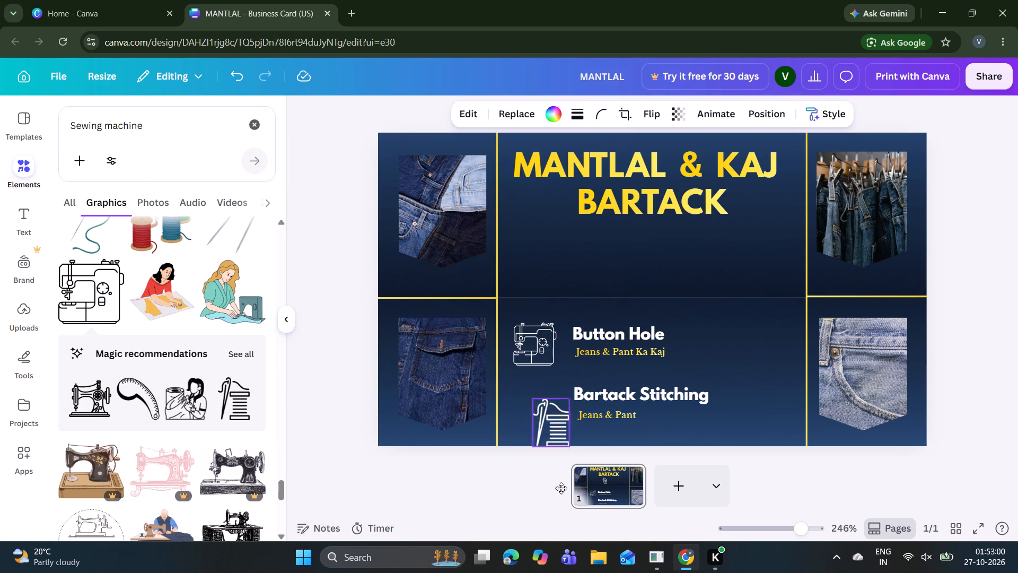
drag(561, 488, 548, 458)
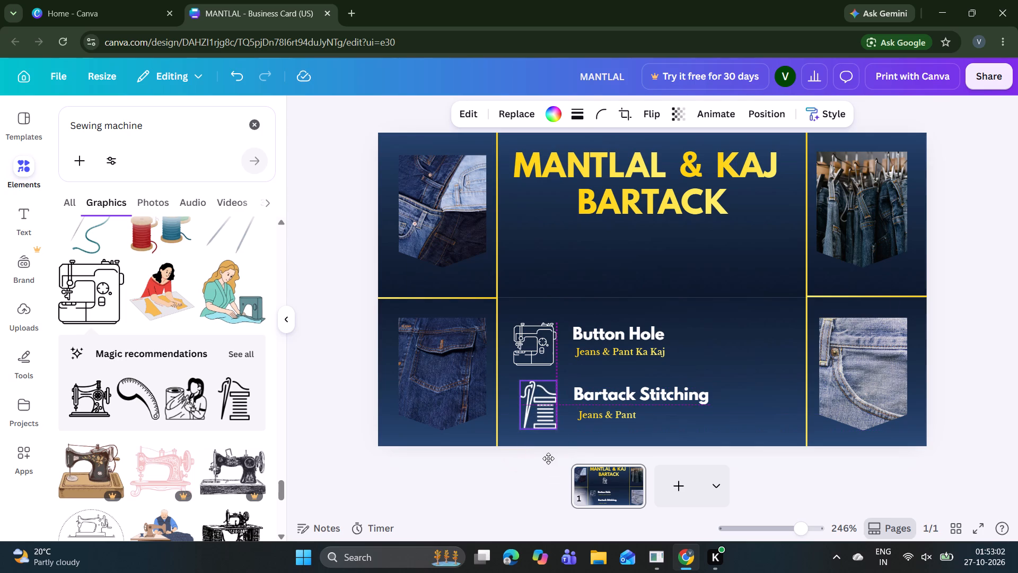
drag(548, 458, 545, 459)
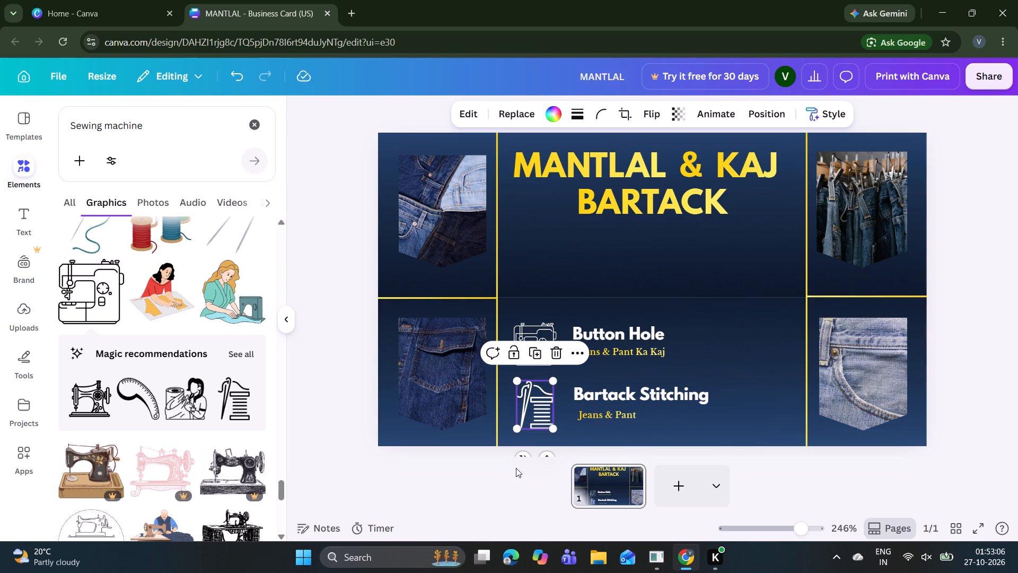
click(356, 355)
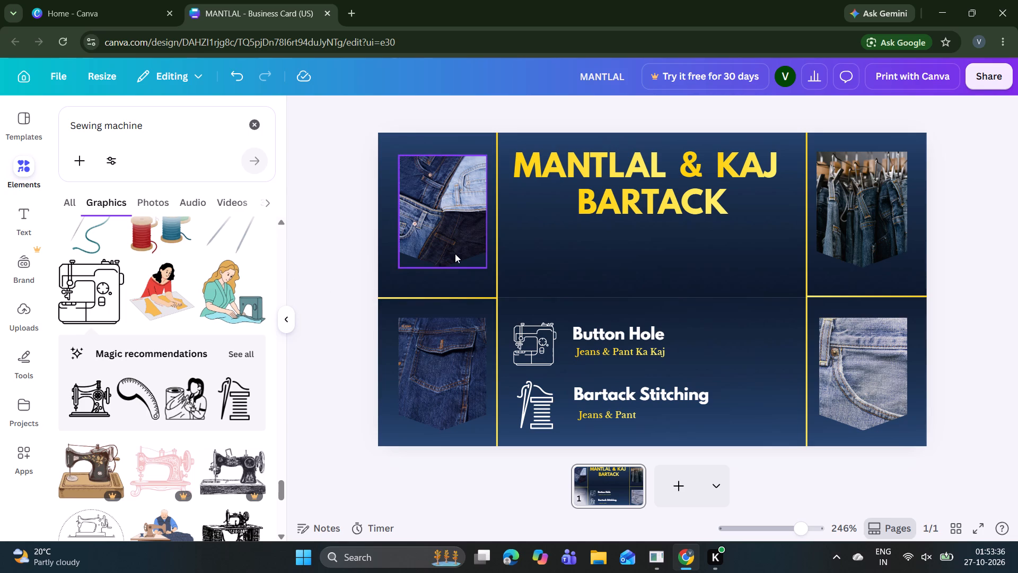
Clear the sewing machine search, browse the chart elements and insert a donut chart on the card.
click(257, 126)
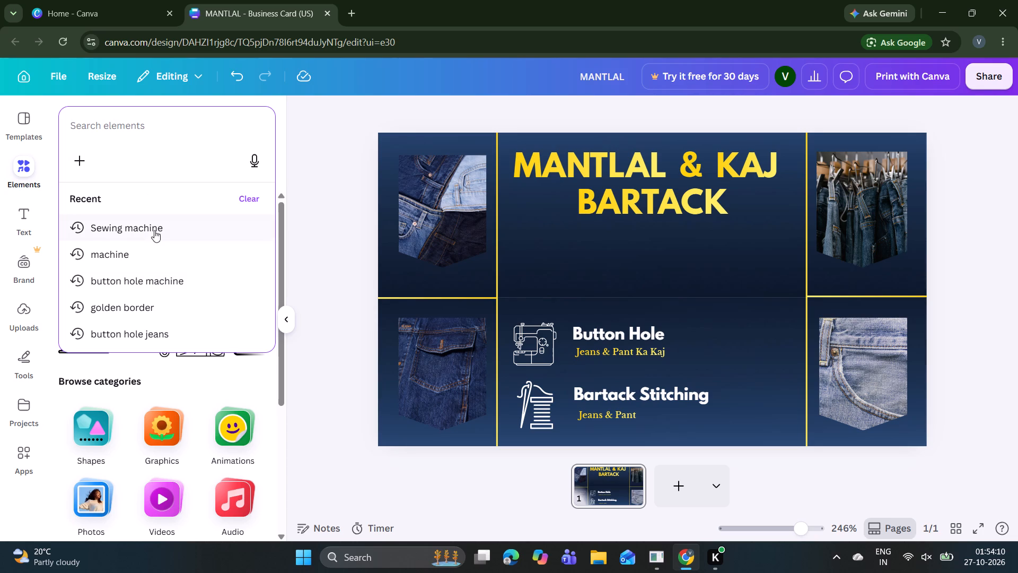
scroll(192, 386, down, 2)
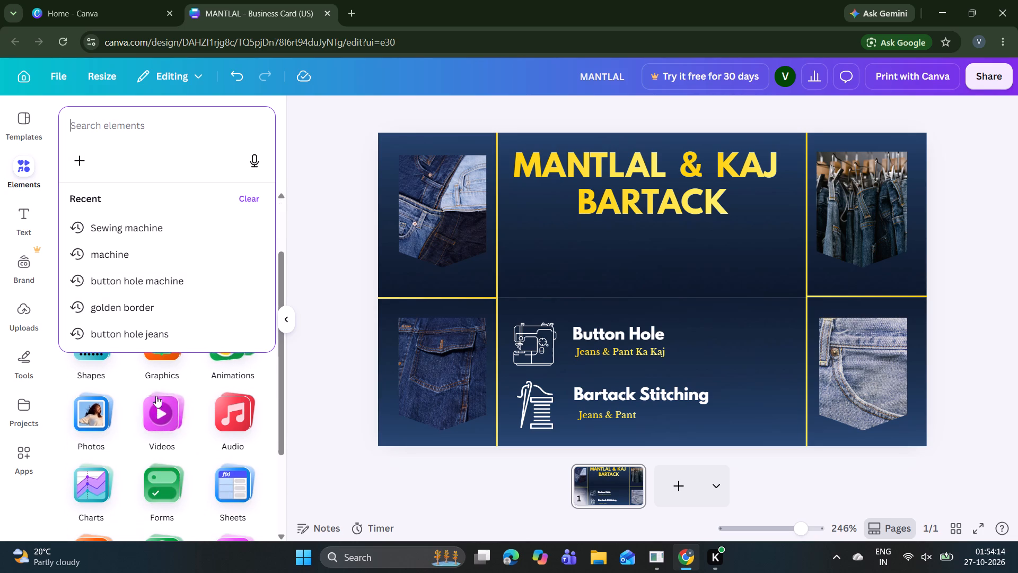
click(99, 420)
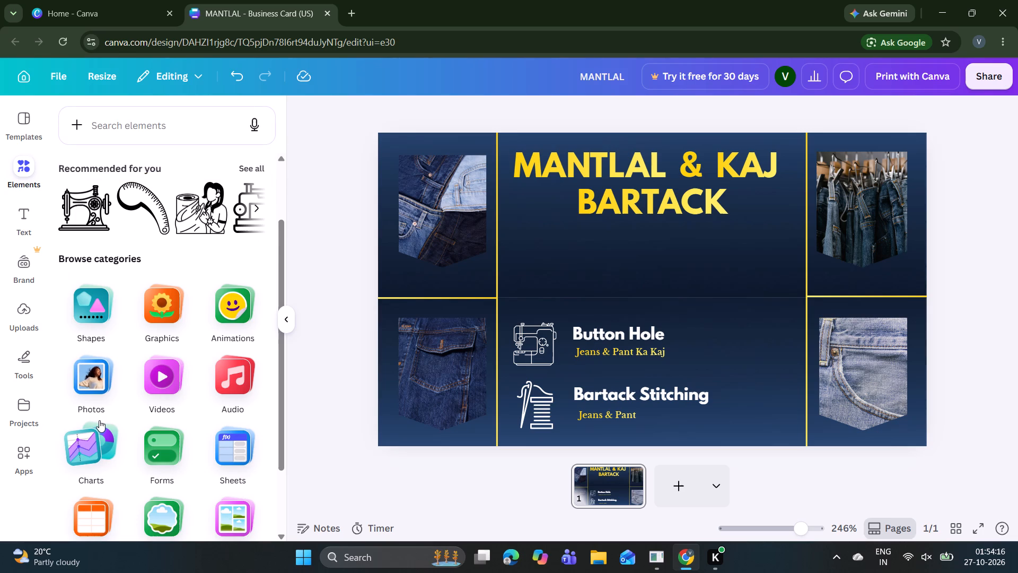
click(105, 441)
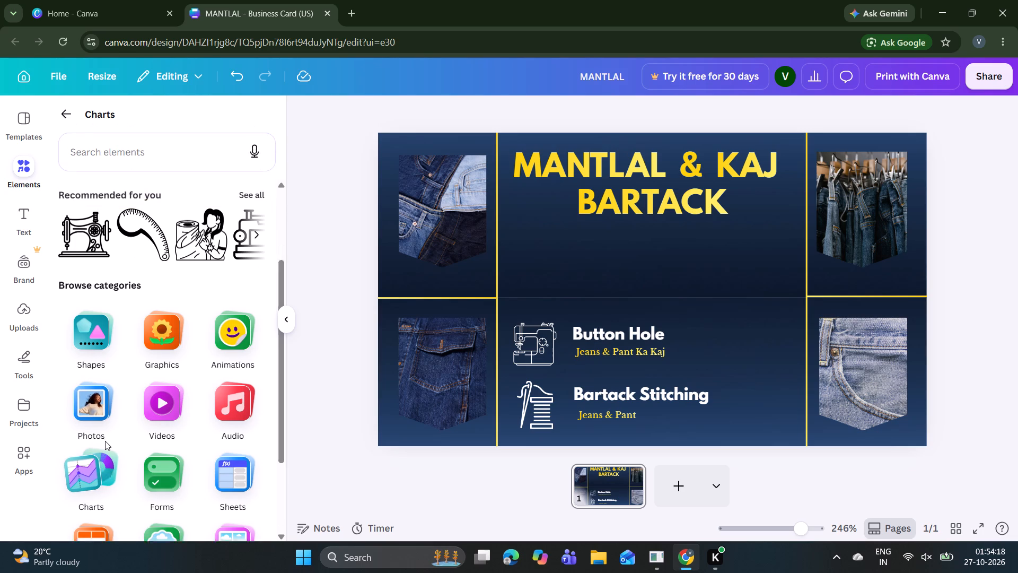
scroll(105, 441, down, 3)
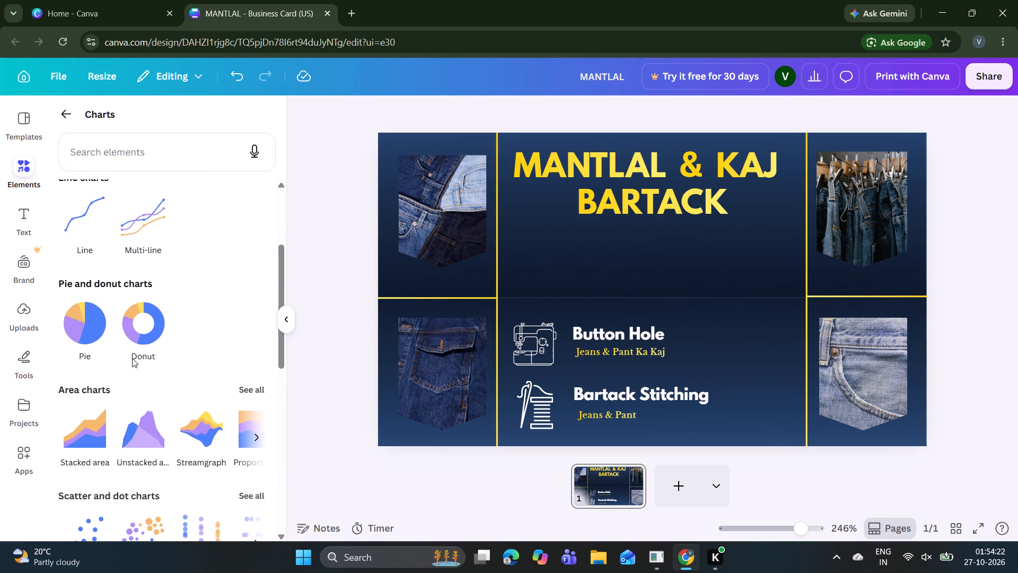
scroll(132, 358, up, 1)
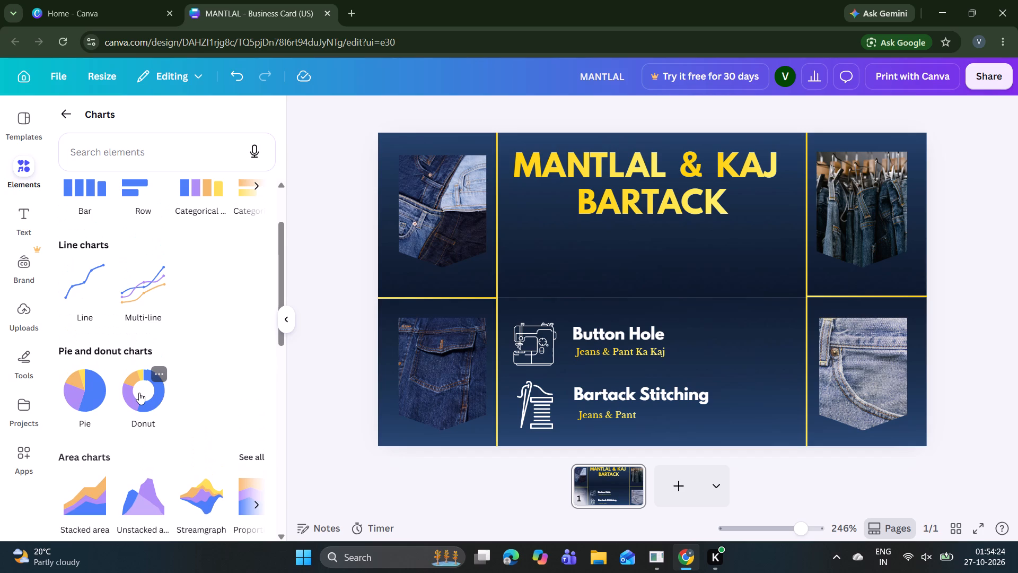
scroll(145, 375, down, 2)
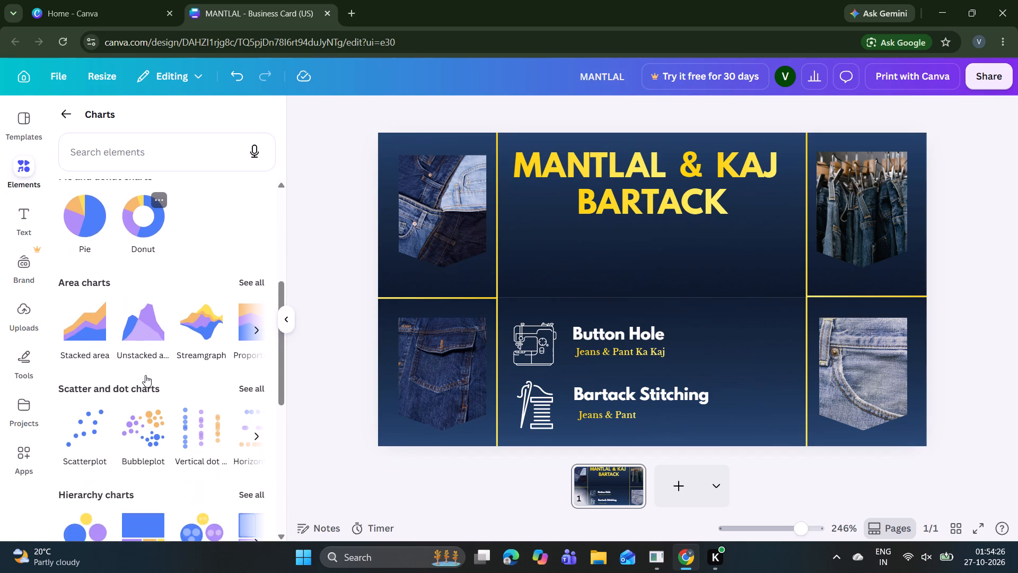
scroll(145, 375, down, 2)
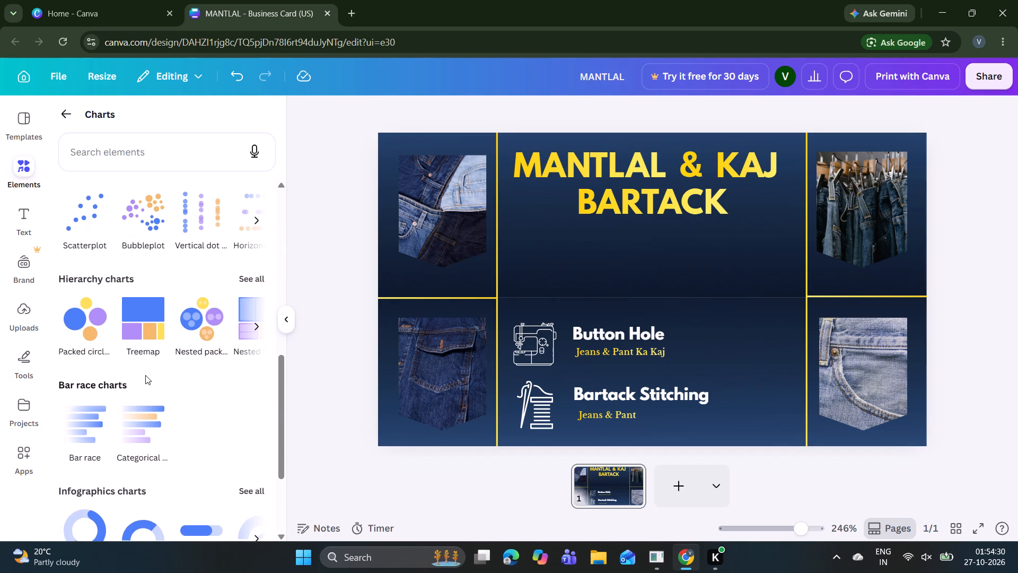
scroll(145, 375, right, 1)
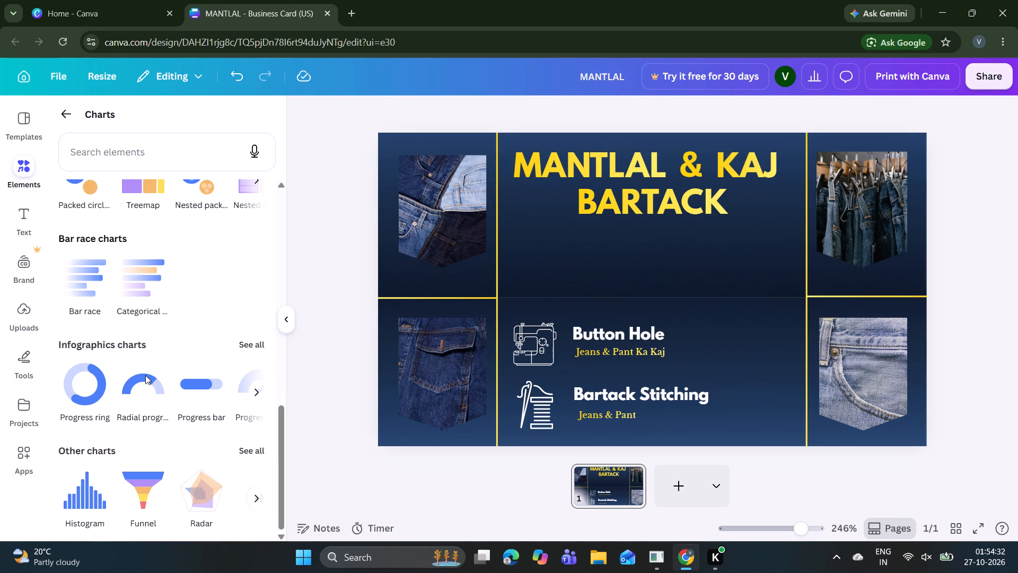
scroll(145, 375, up, 2)
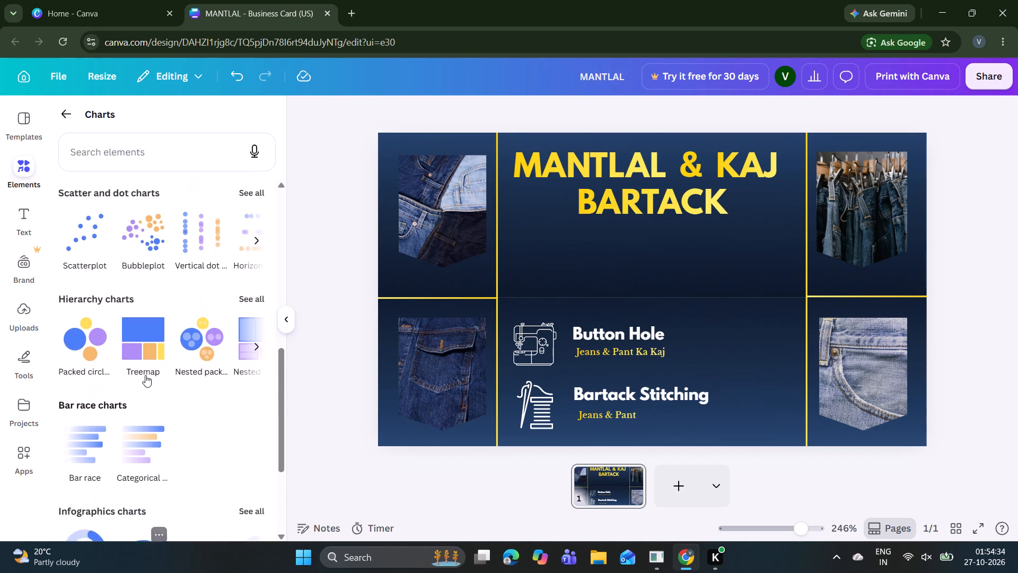
scroll(146, 395, up, 2)
click(139, 242)
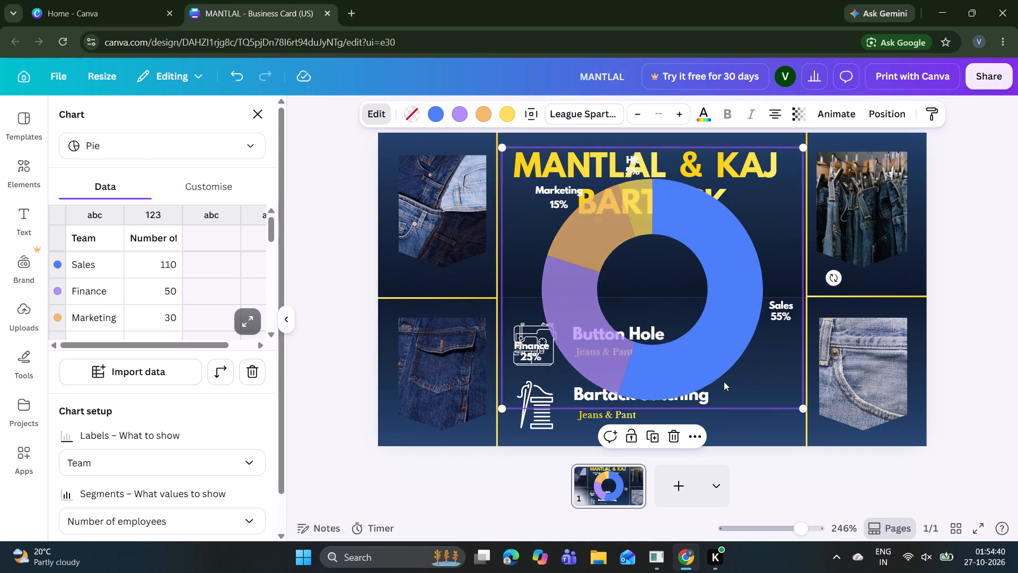
Shrink the donut chart and move it into the free space between the service headings and the gold divider by the light denim pocket.
drag(807, 406, 735, 351)
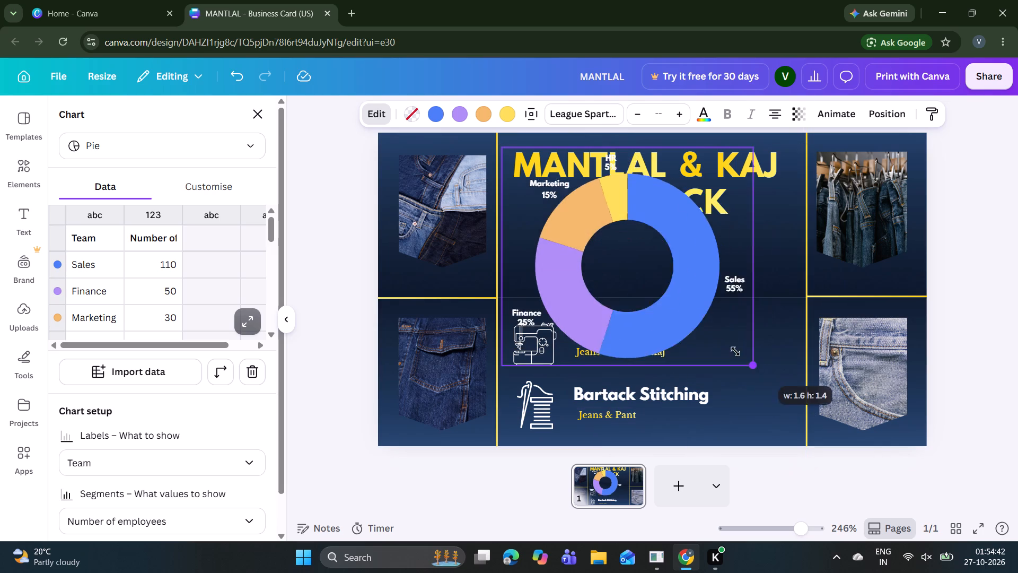
drag(735, 351, 628, 272)
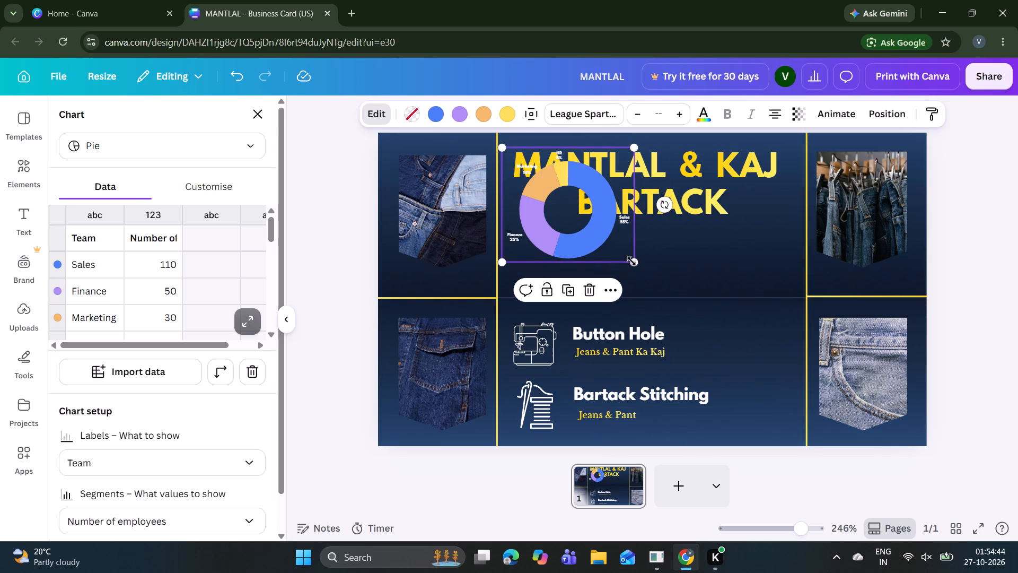
drag(635, 260, 573, 206)
drag(548, 186, 551, 193)
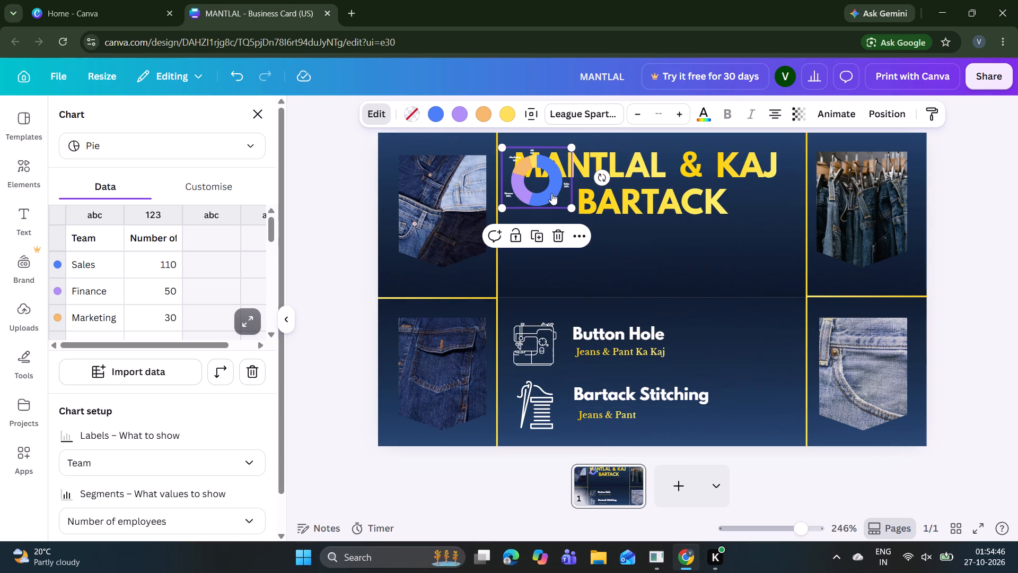
drag(551, 193, 774, 346)
drag(765, 342, 759, 415)
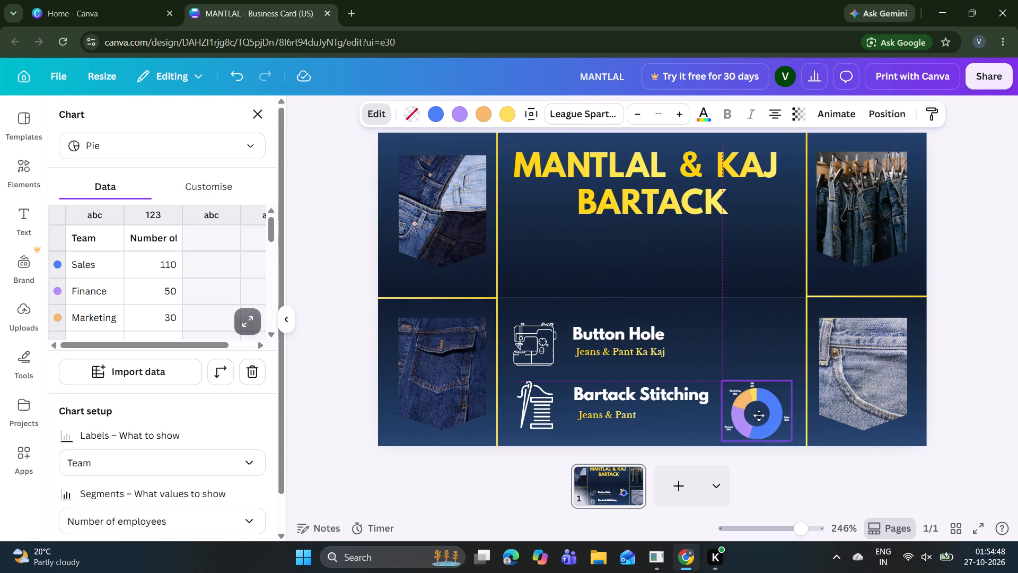
drag(759, 415, 762, 364)
Enlarge the donut chart slightly and position it beside the service headings, next to the gold divider by the light denim pocket.
drag(795, 385, 800, 387)
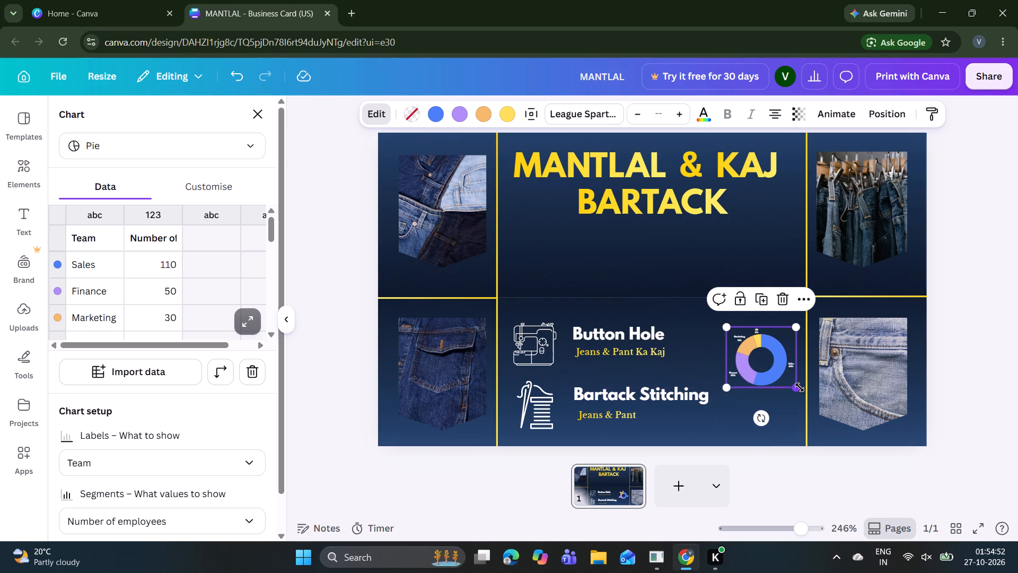
drag(800, 387, 811, 396)
drag(789, 371, 772, 368)
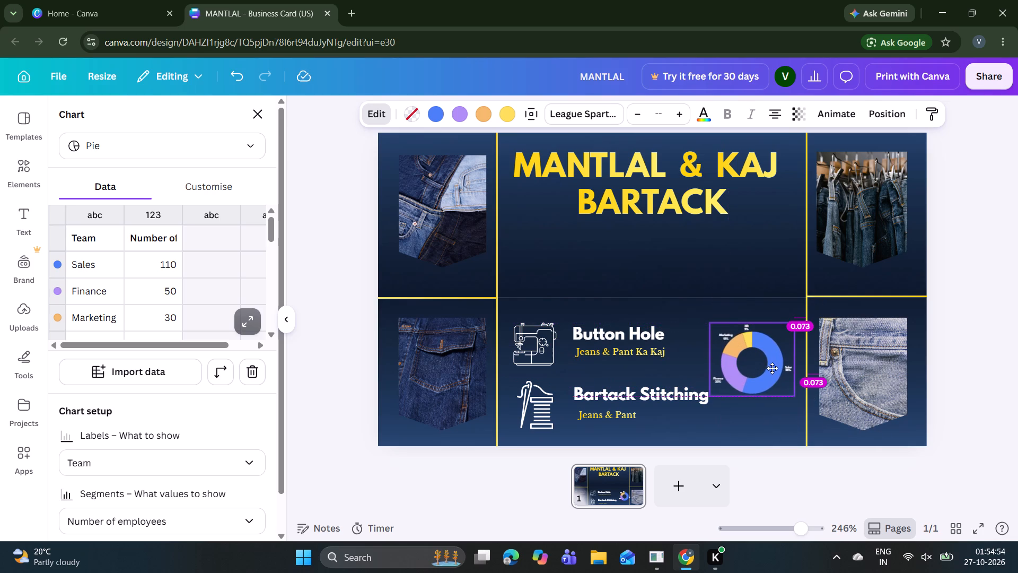
drag(772, 368, 775, 375)
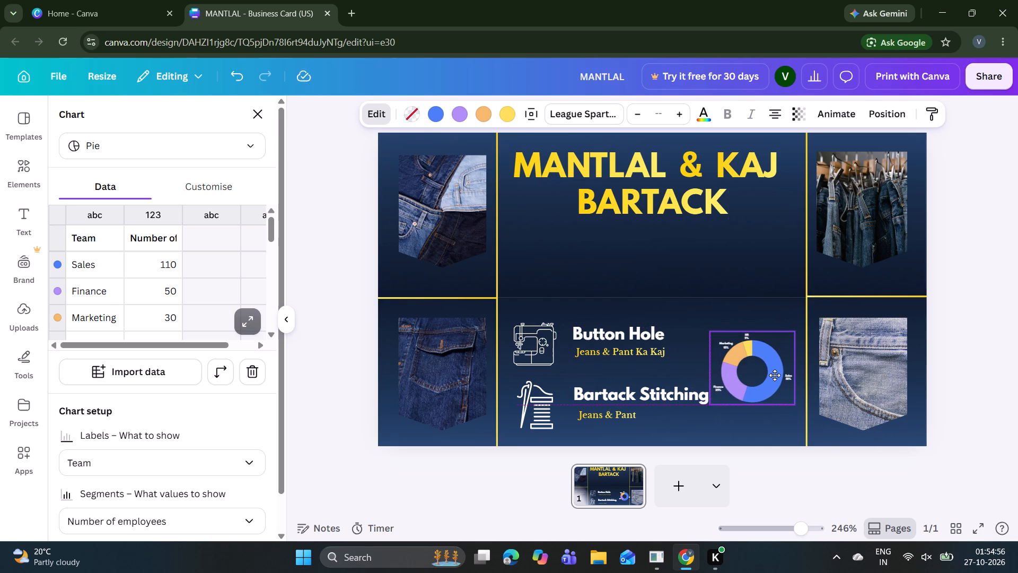
drag(775, 375, 775, 374)
drag(775, 374, 775, 372)
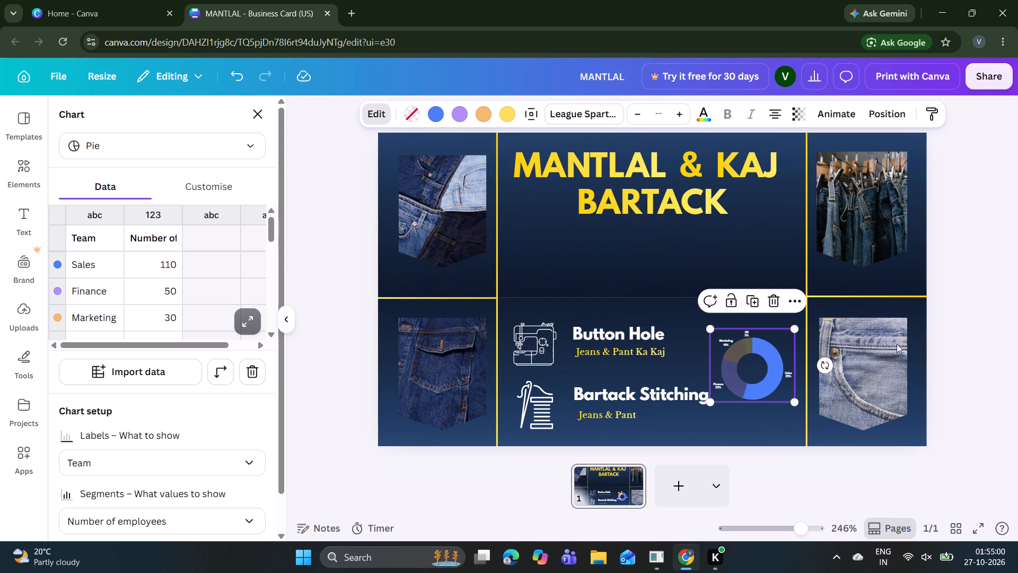
click(970, 318)
click(970, 318)
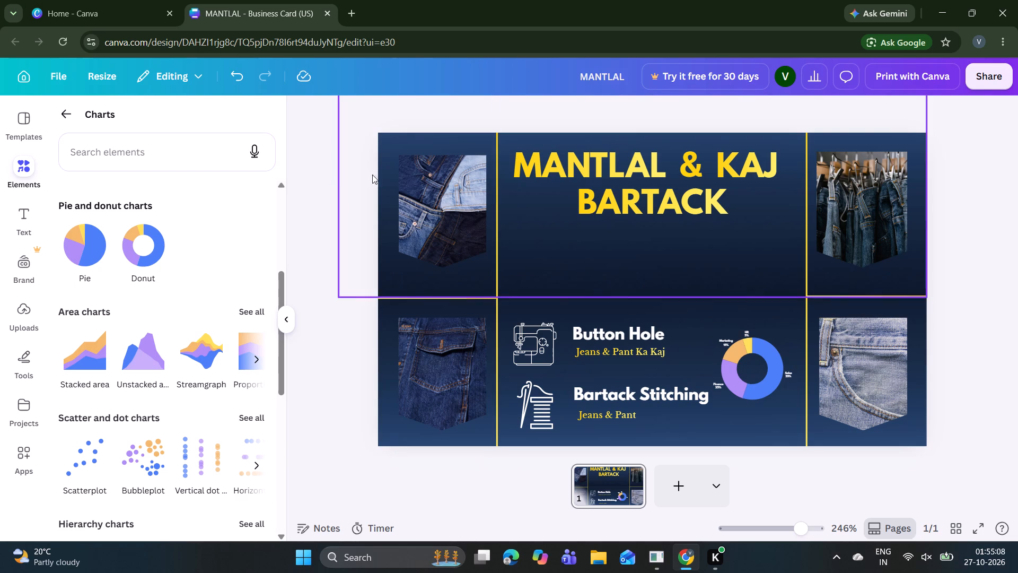
Leave the chart elements, search the elements for "compilet" and browse all the graphics found.
click(68, 110)
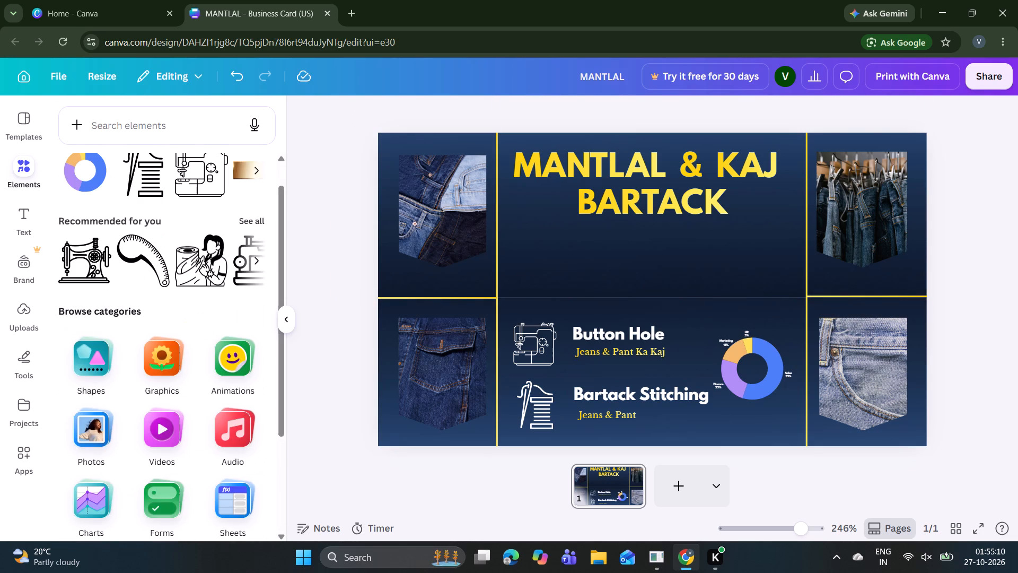
click(104, 123)
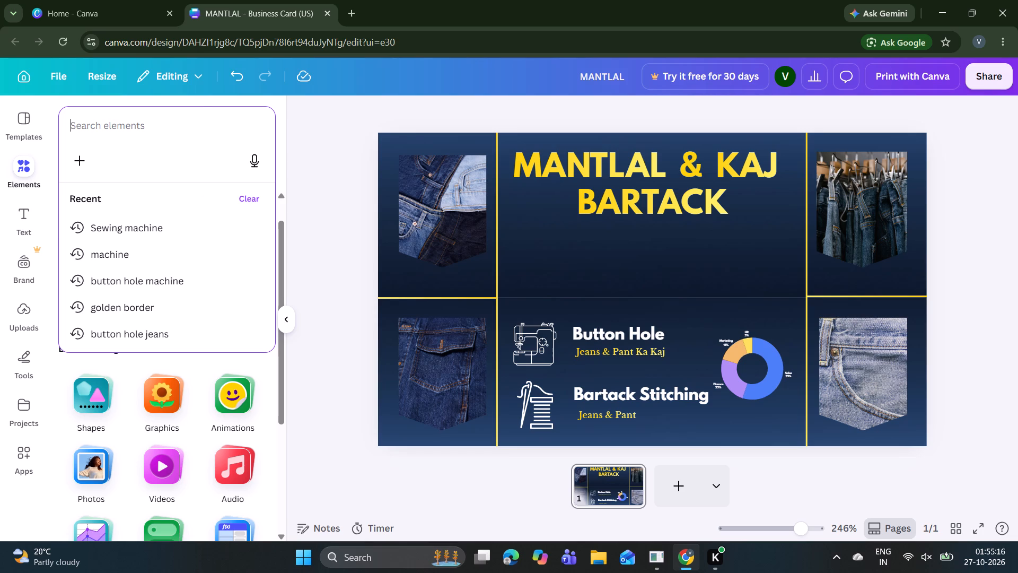
text(com)
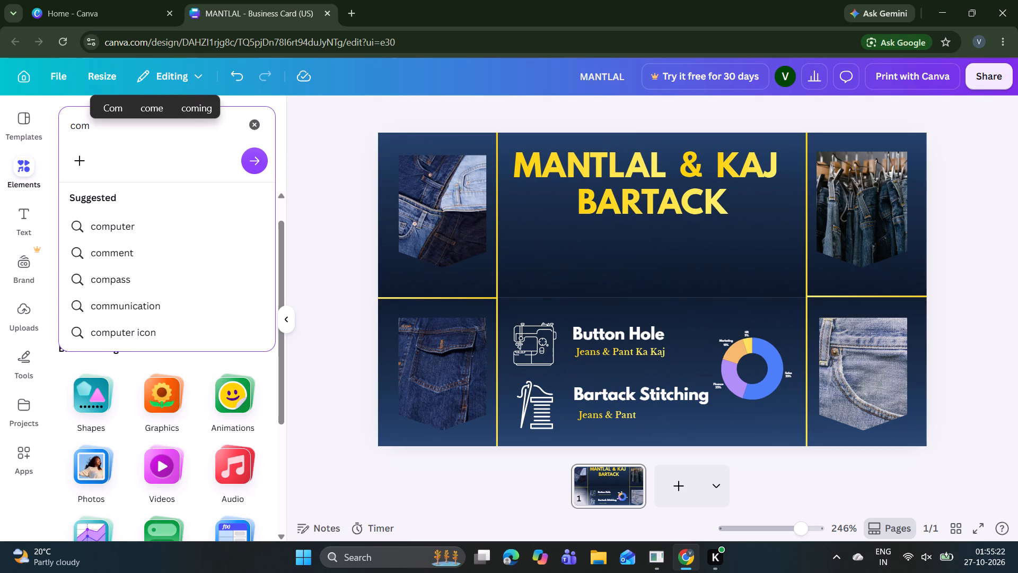
key(p)
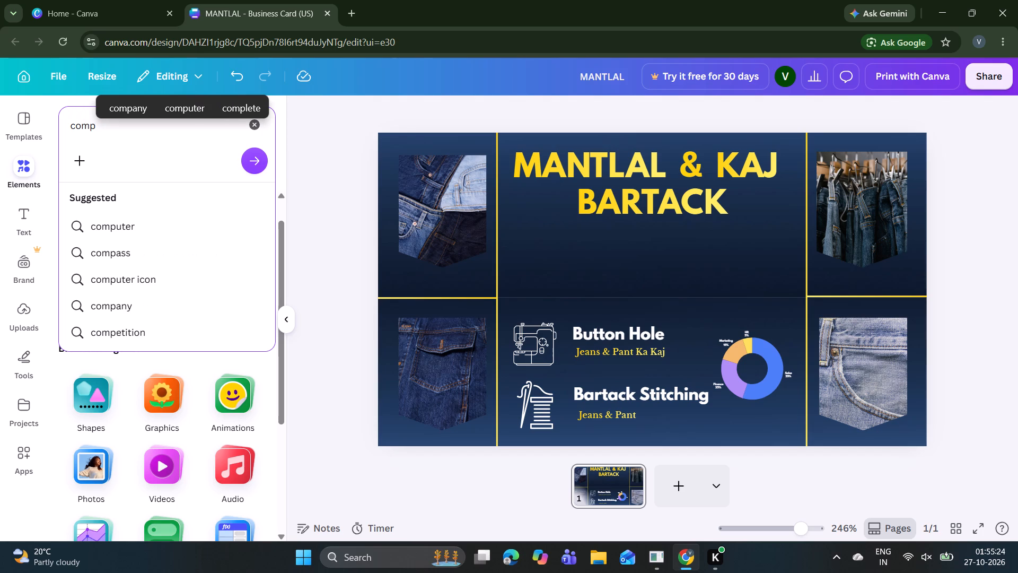
key(i)
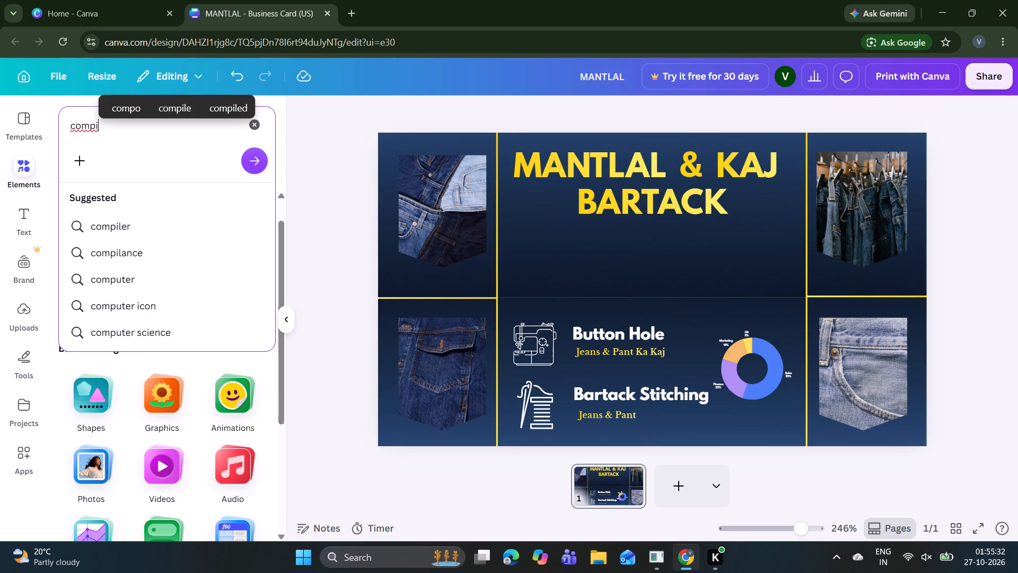
key(l)
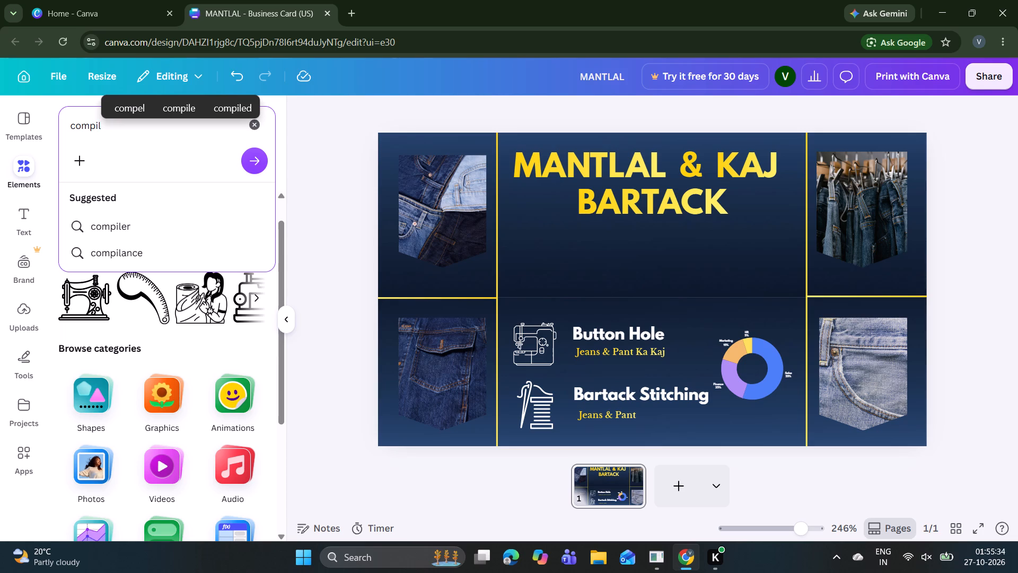
key(r)
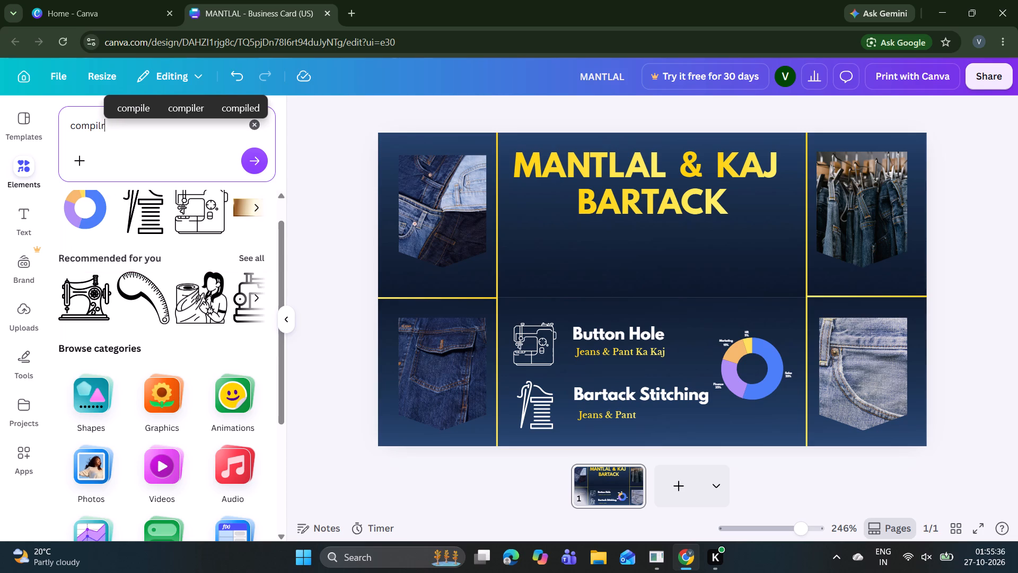
key(BackSpace)
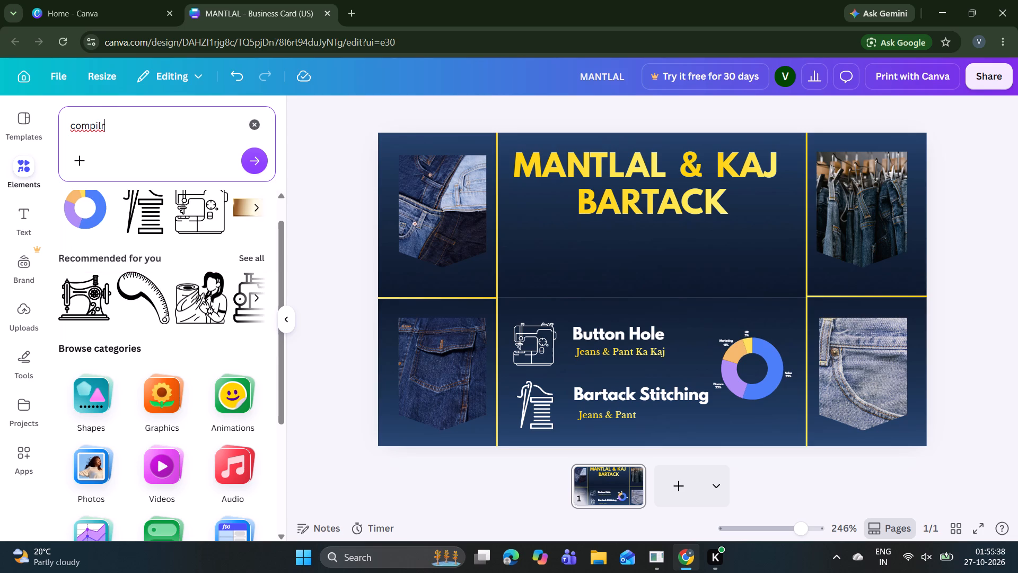
text(et)
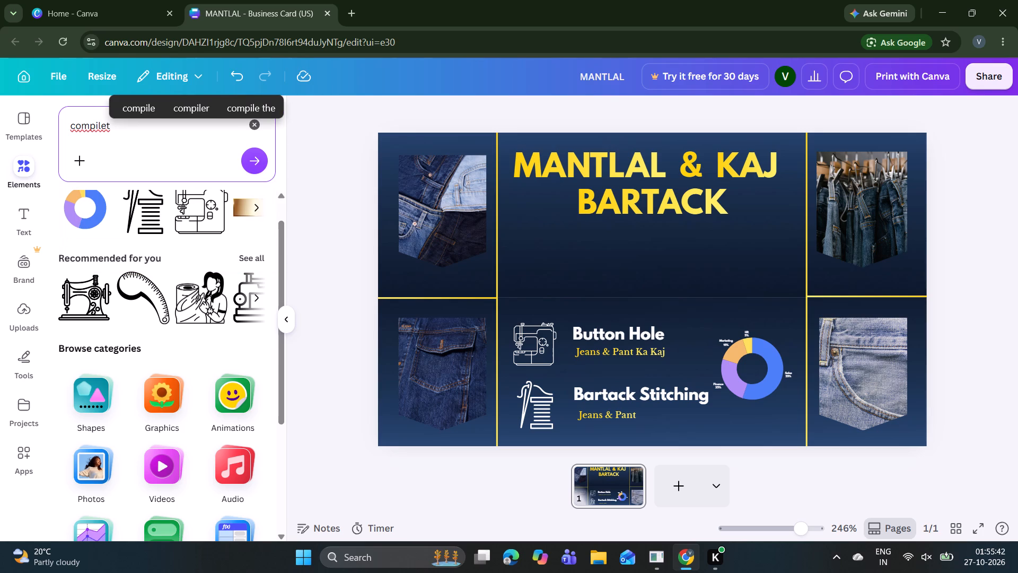
click(264, 167)
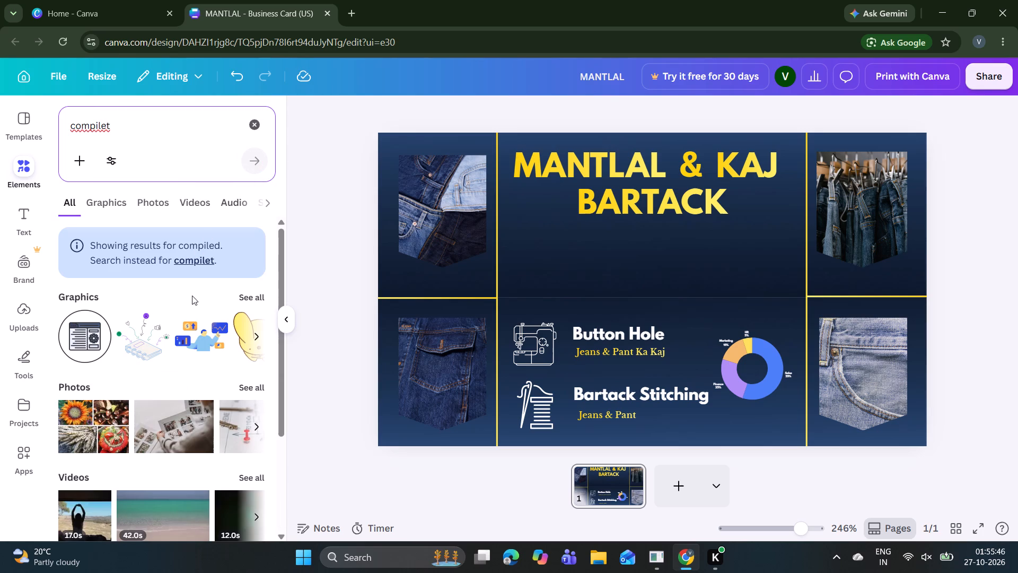
click(246, 297)
scroll(246, 297, down, 3)
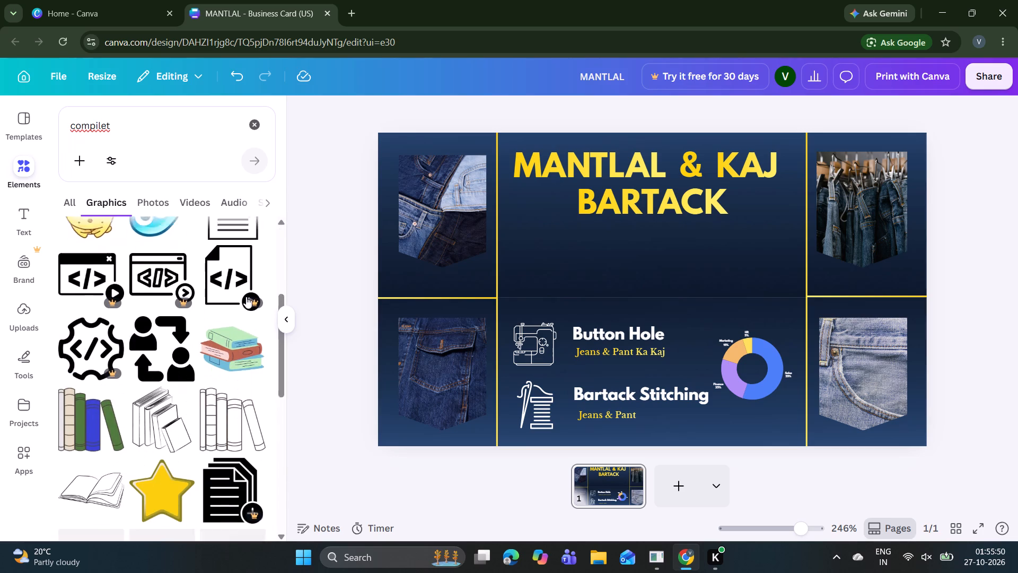
scroll(246, 297, down, 1)
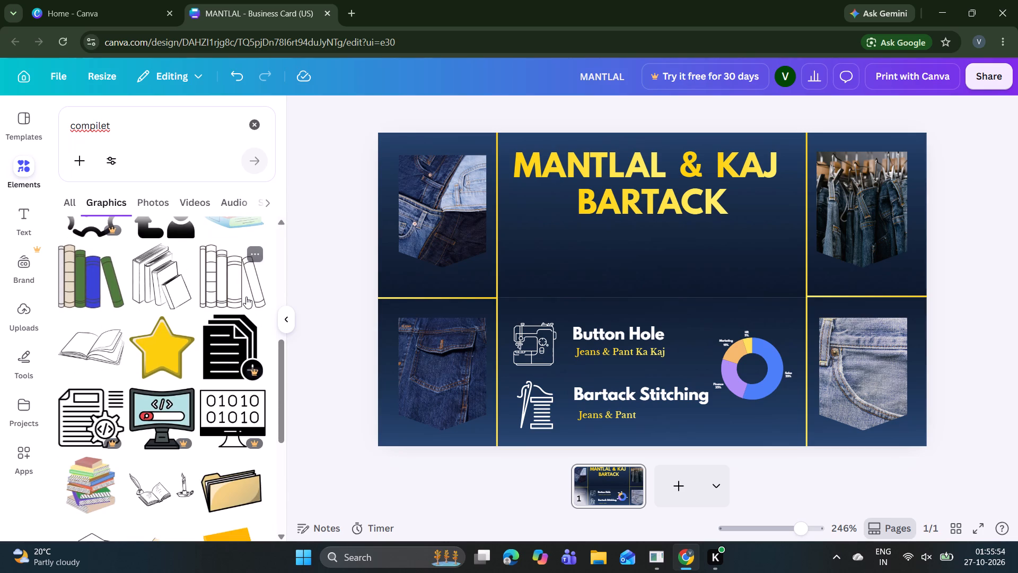
scroll(246, 297, down, 2)
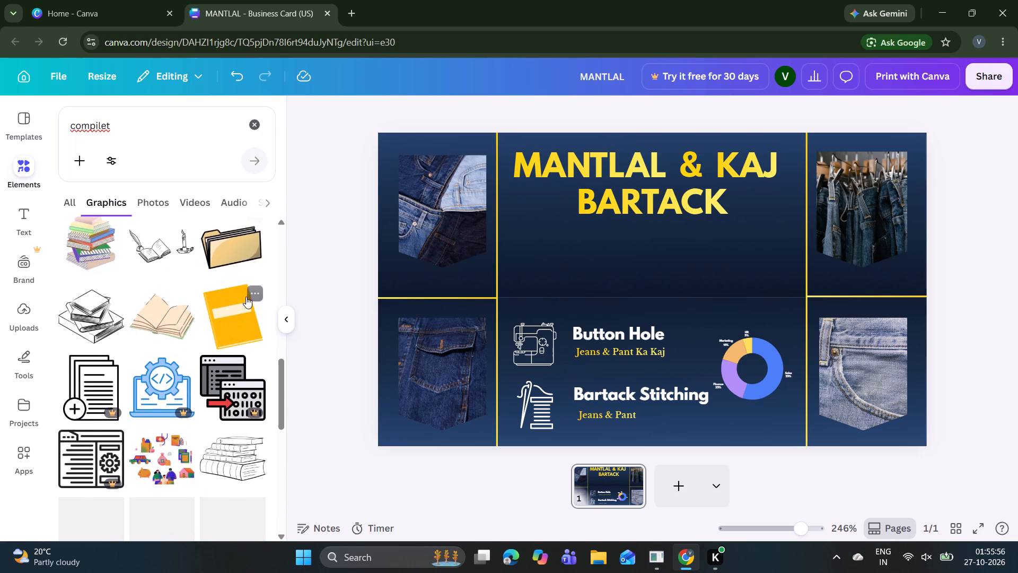
scroll(246, 297, down, 4)
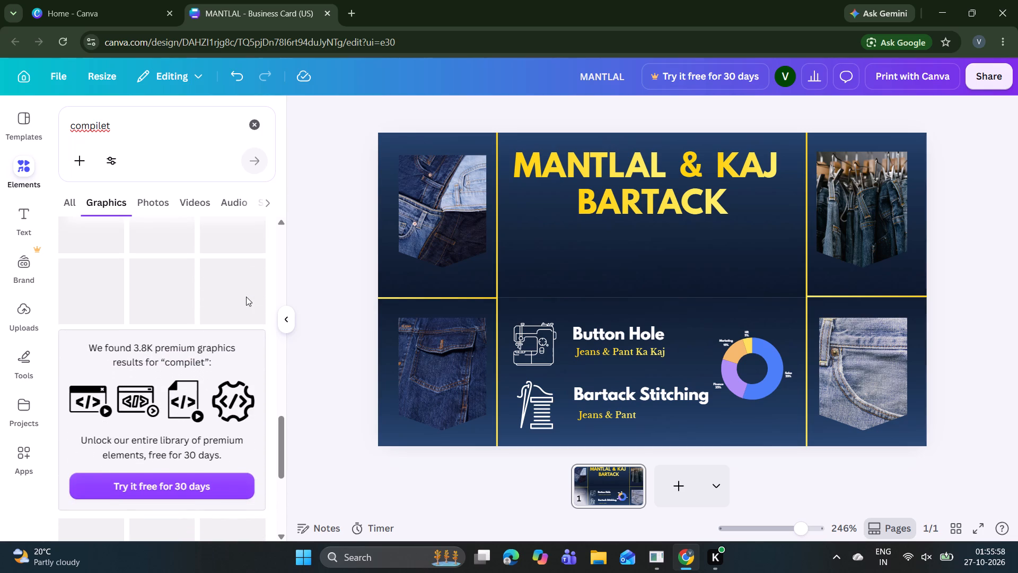
scroll(246, 297, down, 4)
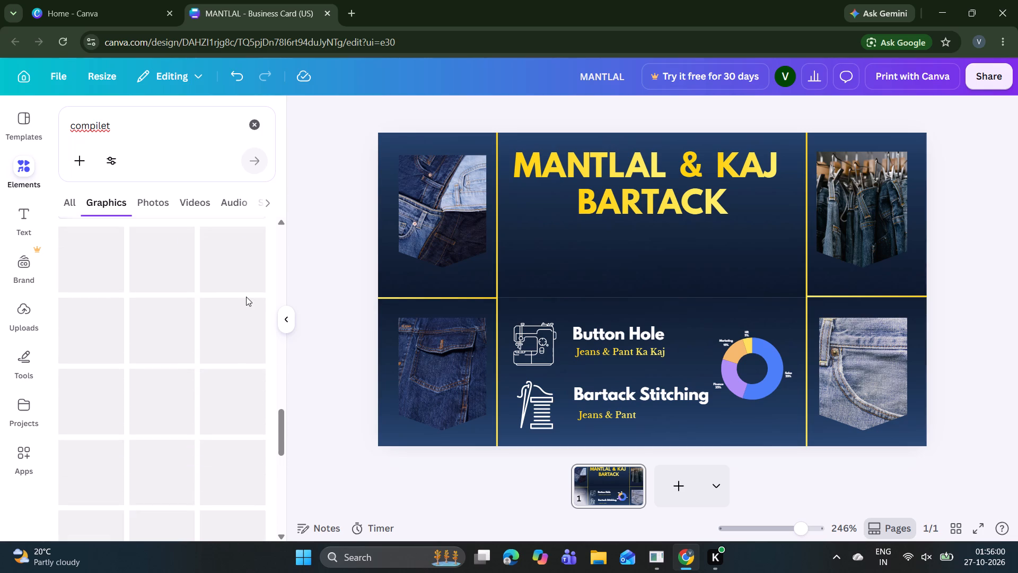
scroll(246, 297, down, 1)
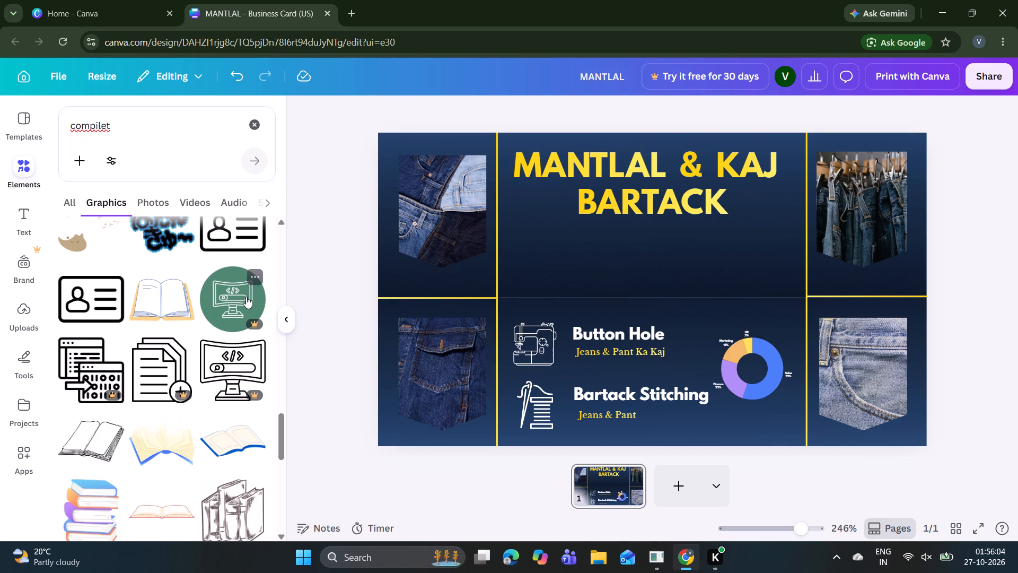
Replace the search with "design" and browse all the graphics for a decorative ornament.
click(253, 122)
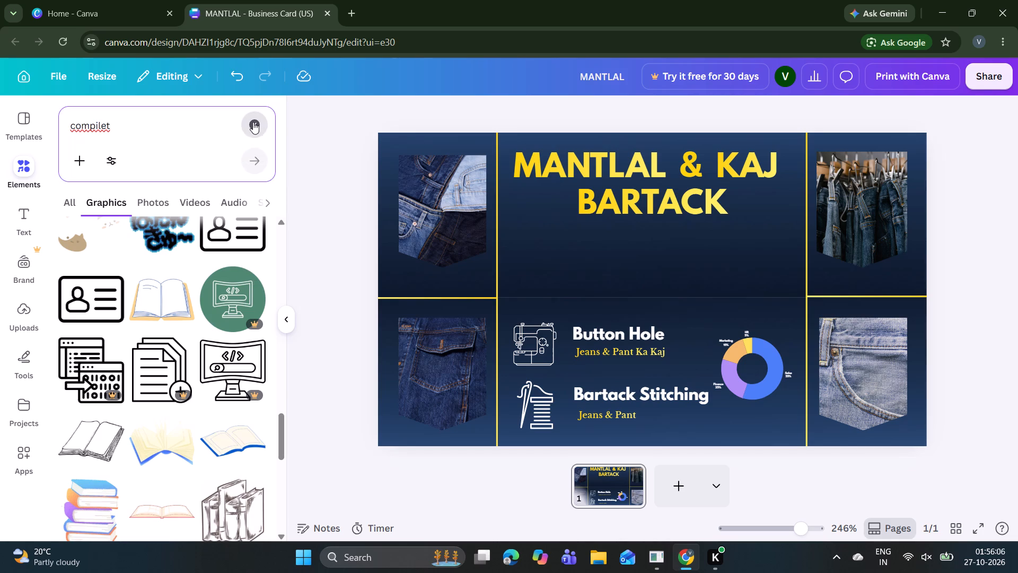
text(des)
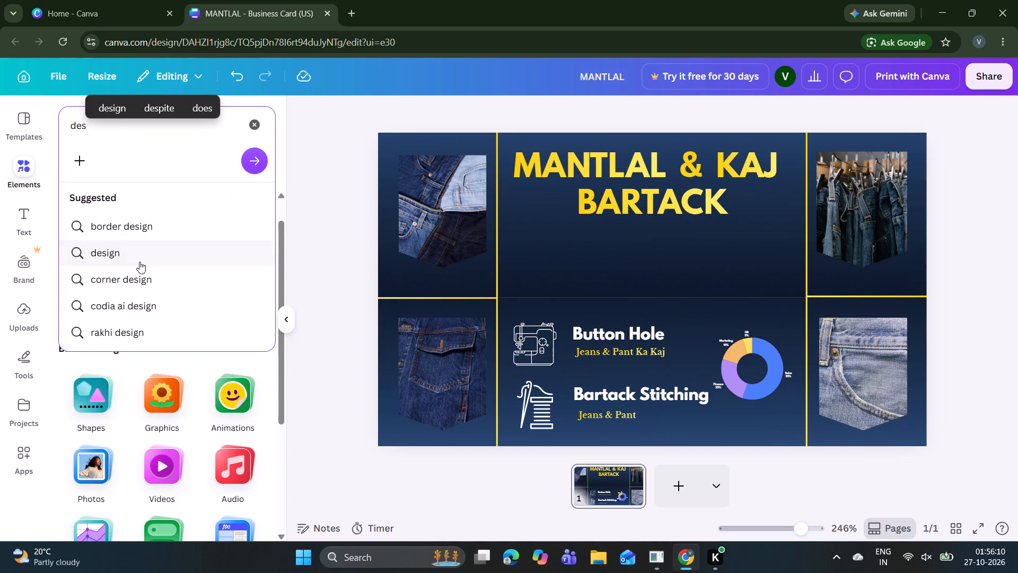
click(151, 258)
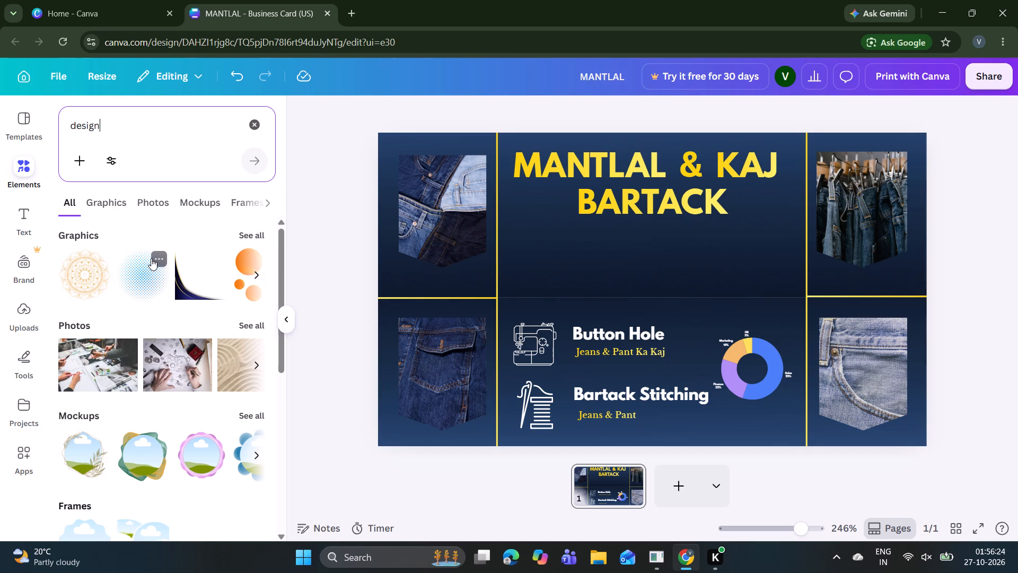
click(250, 234)
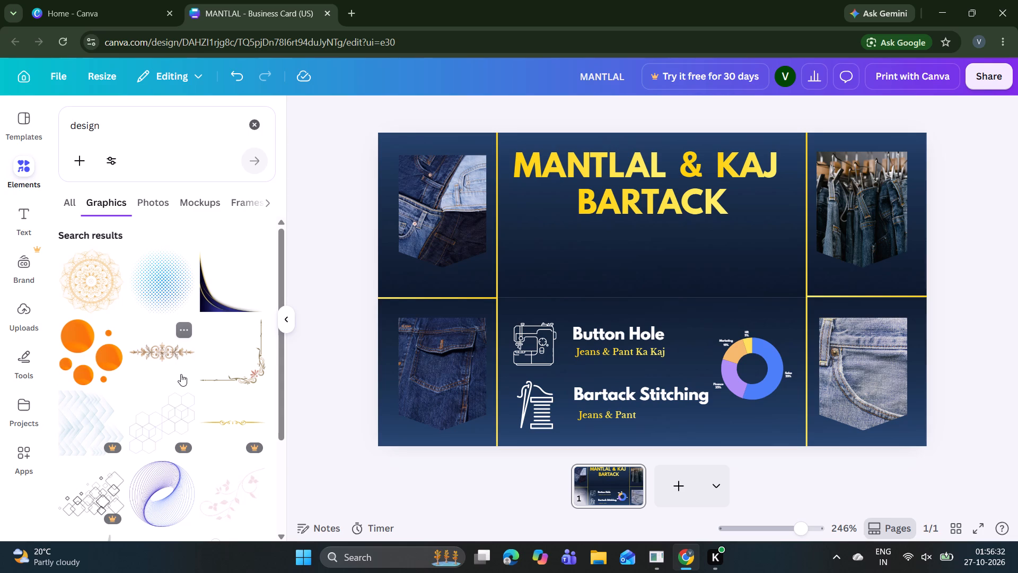
scroll(181, 374, down, 3)
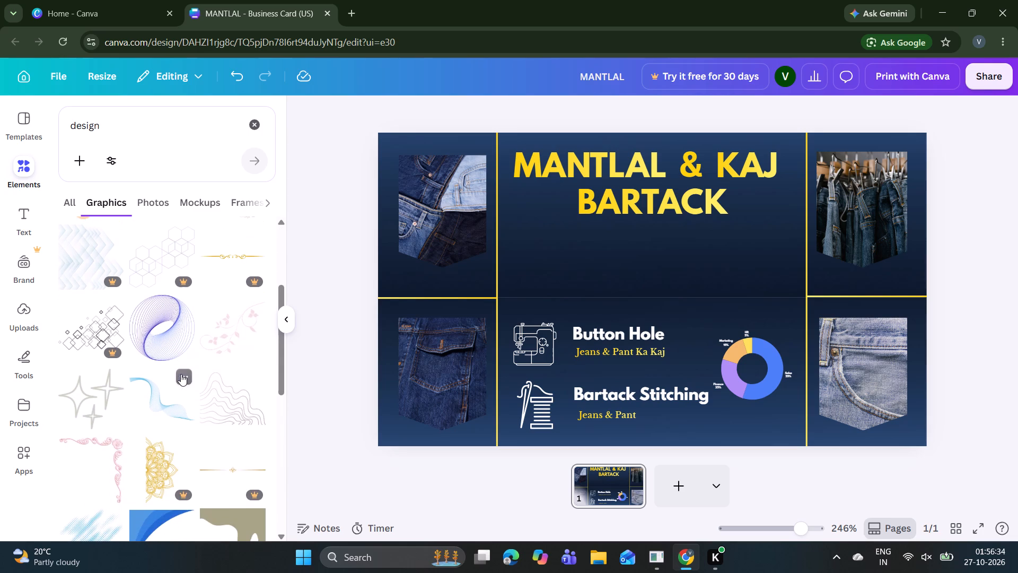
scroll(181, 374, down, 3)
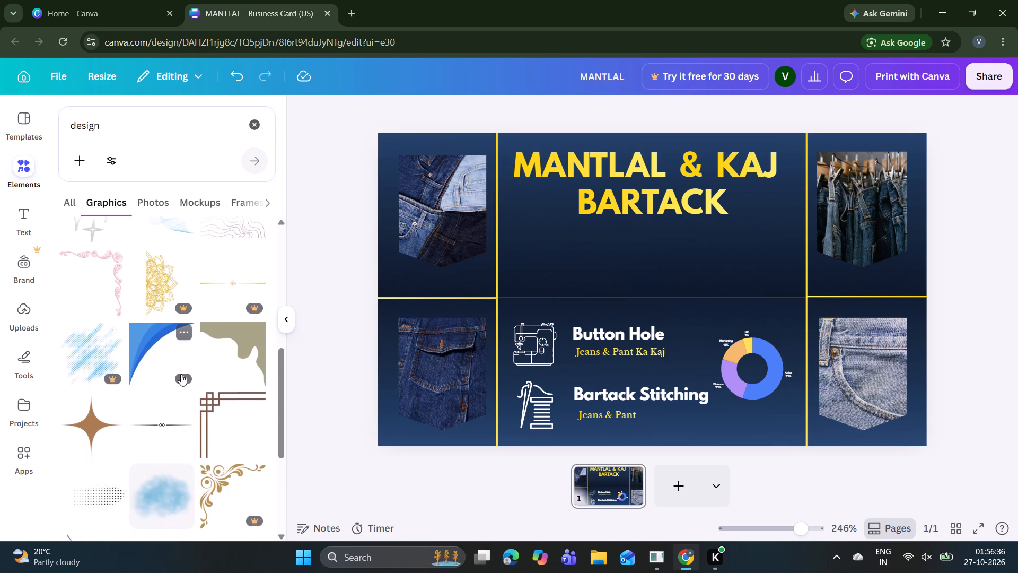
scroll(181, 374, down, 1)
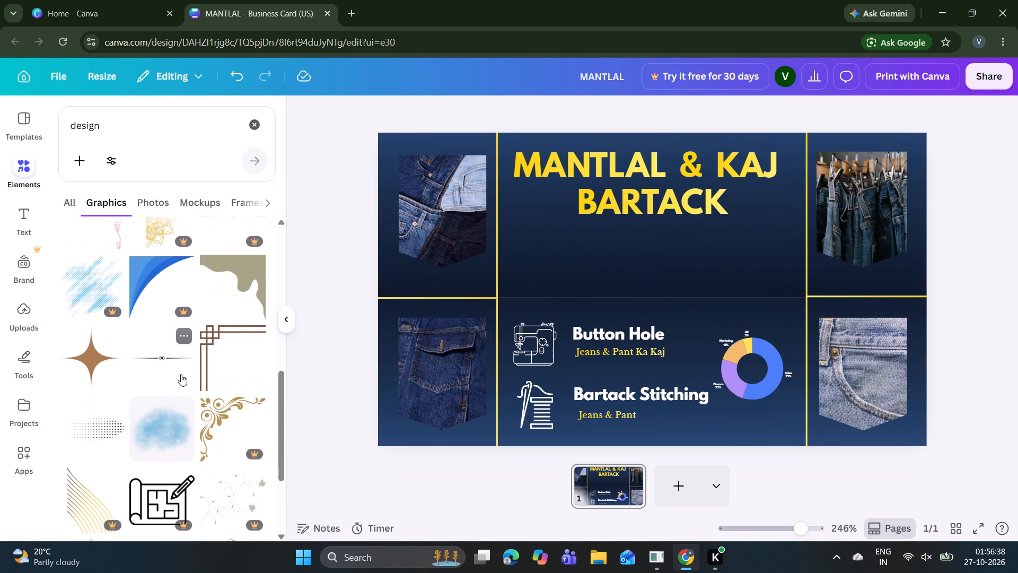
scroll(181, 374, down, 3)
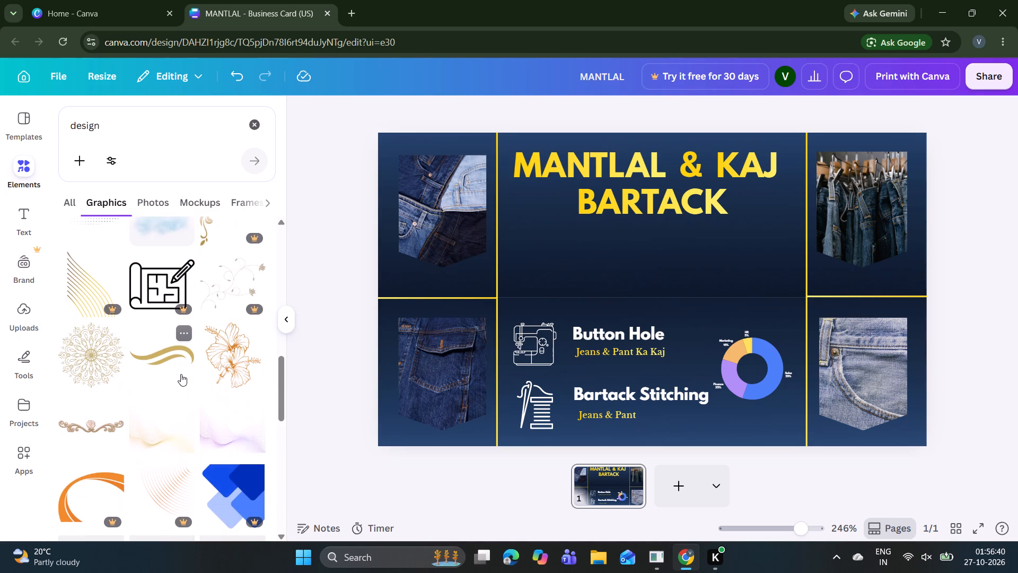
scroll(181, 374, down, 1)
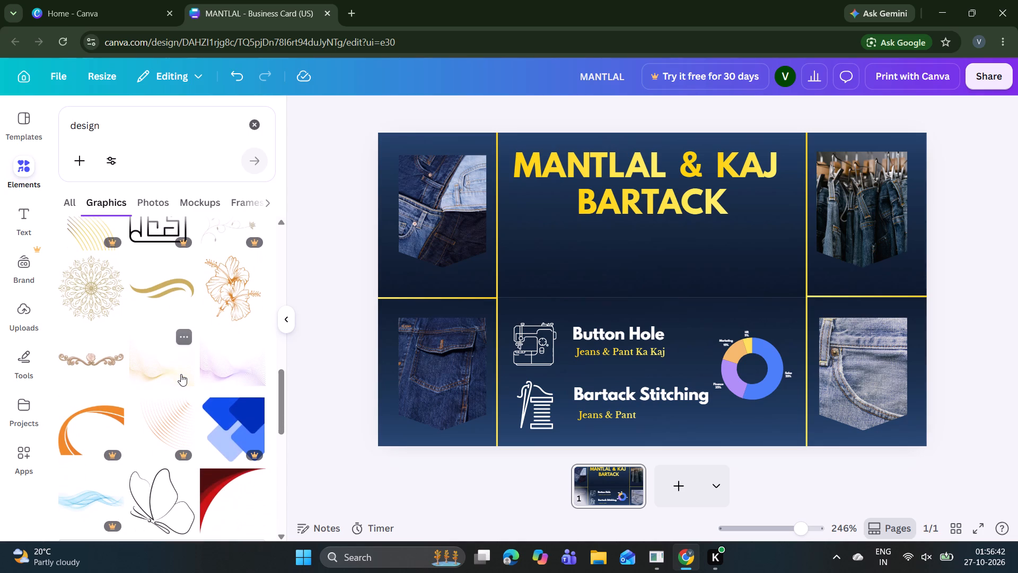
scroll(181, 374, down, 2)
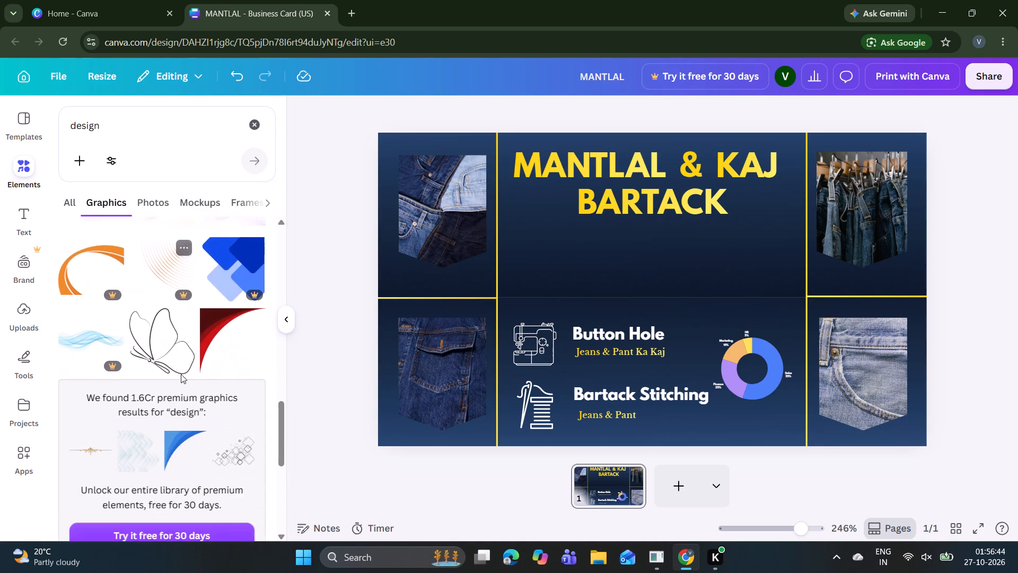
scroll(181, 374, down, 3)
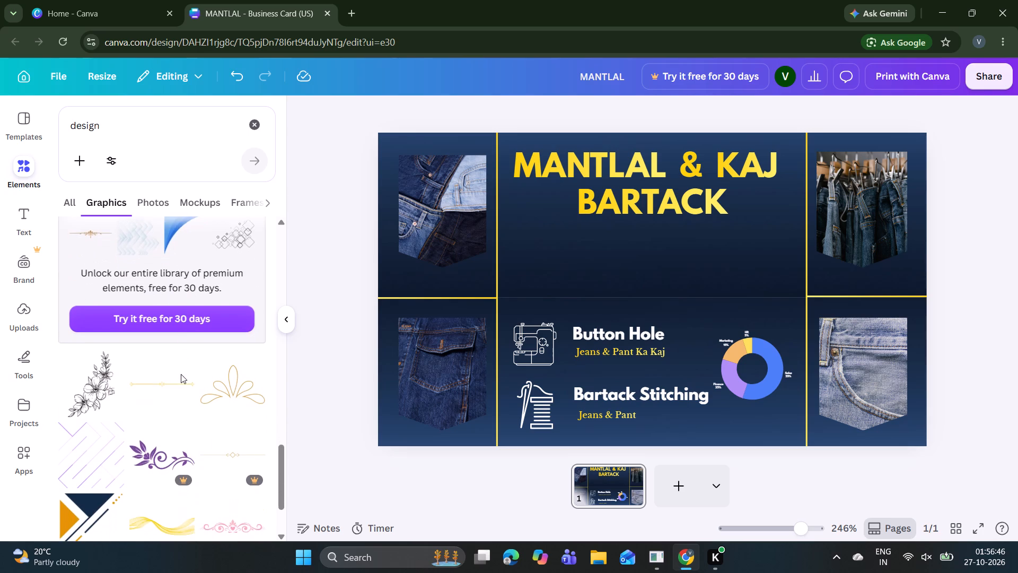
scroll(181, 374, down, 1)
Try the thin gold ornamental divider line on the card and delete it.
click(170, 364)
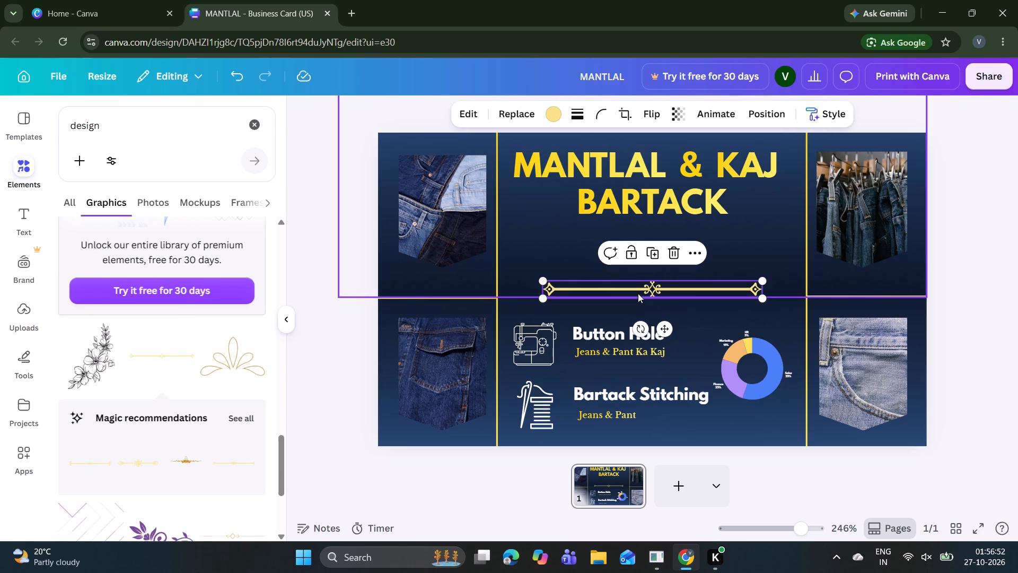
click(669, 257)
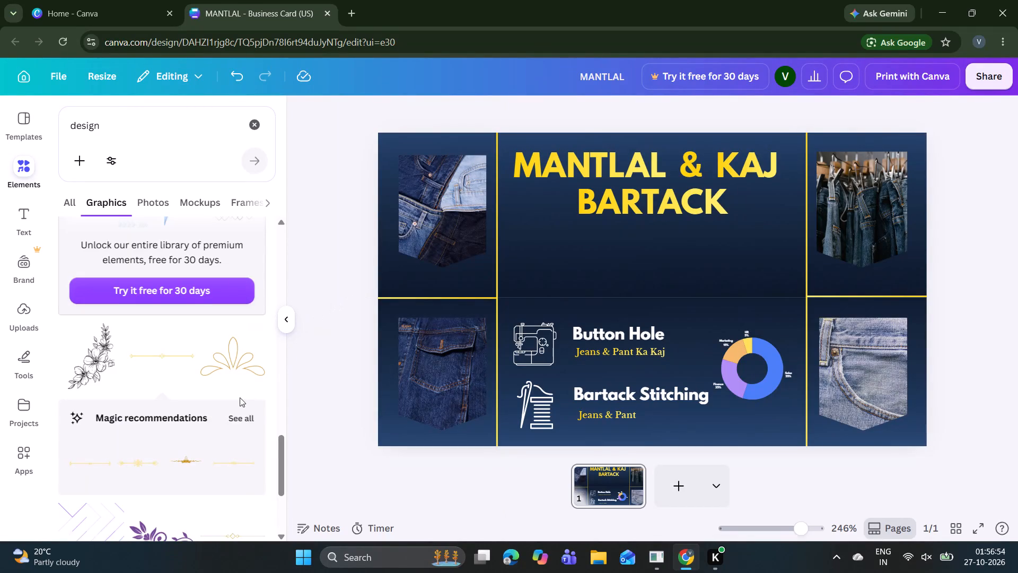
Look further through the "design" graphics for another decorative ornament that suits the card.
scroll(236, 400, down, 4)
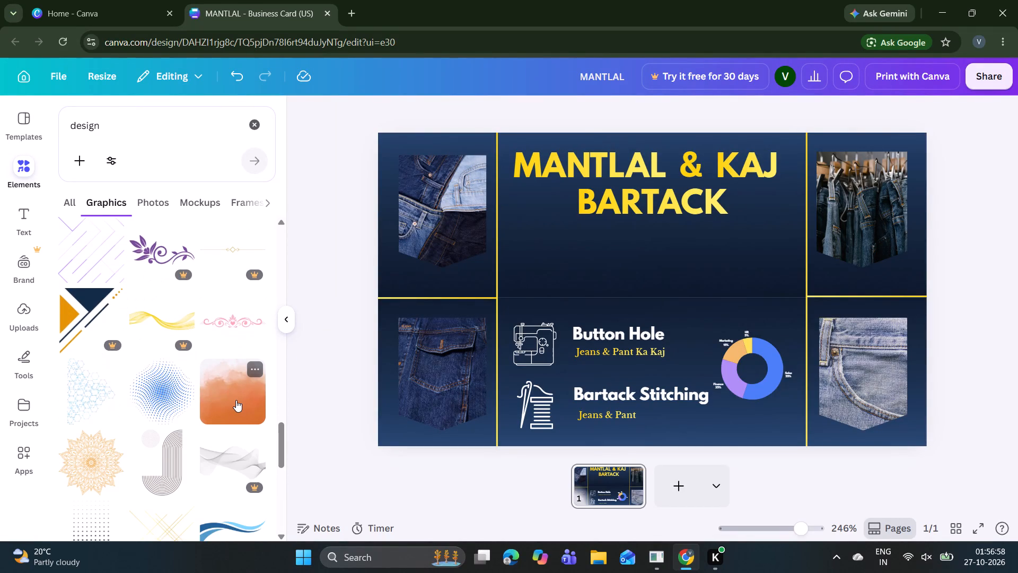
scroll(236, 400, down, 3)
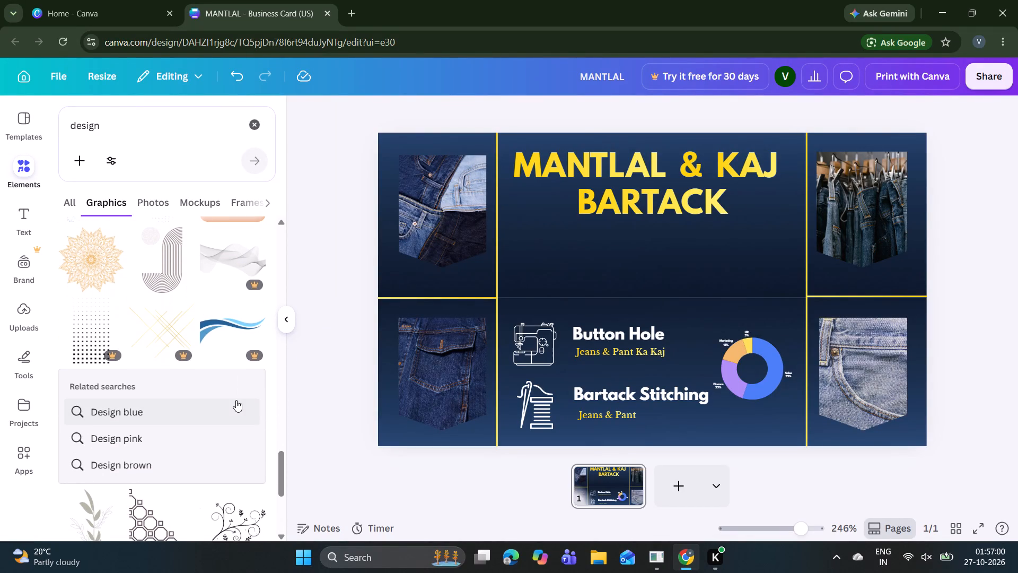
scroll(236, 400, down, 2)
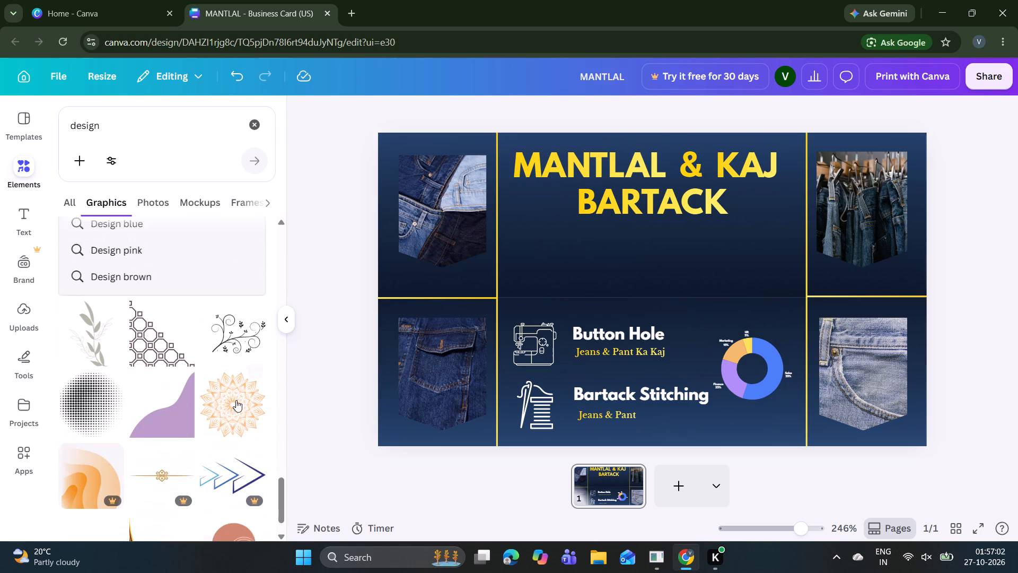
scroll(236, 400, down, 3)
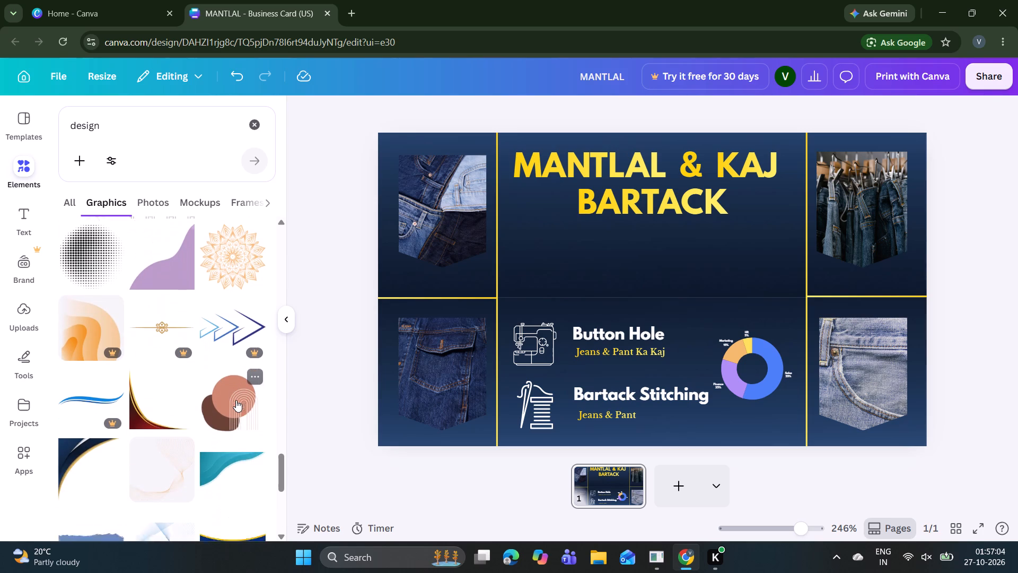
scroll(236, 400, down, 2)
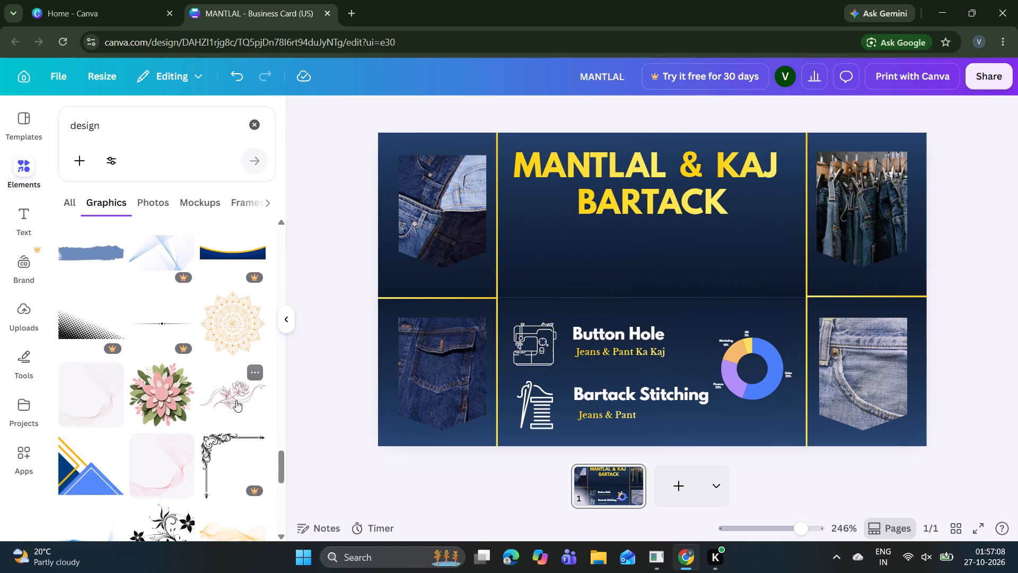
scroll(236, 400, down, 3)
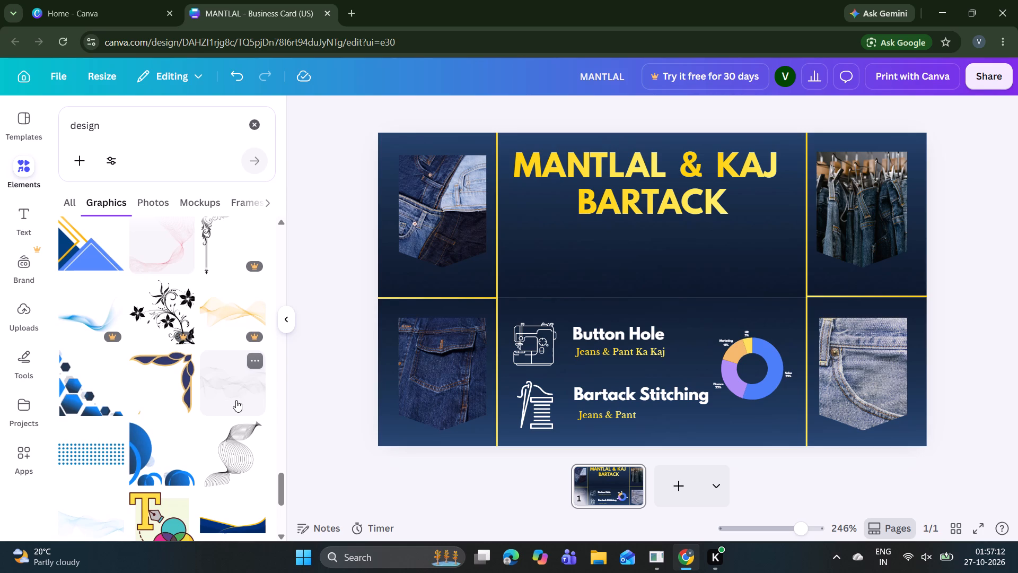
scroll(236, 400, down, 2)
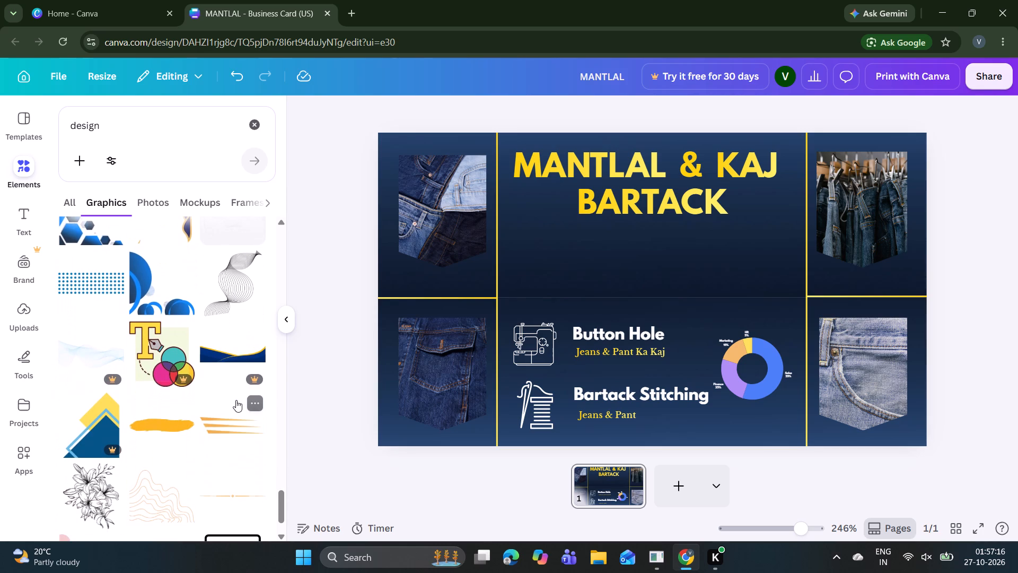
scroll(236, 400, down, 3)
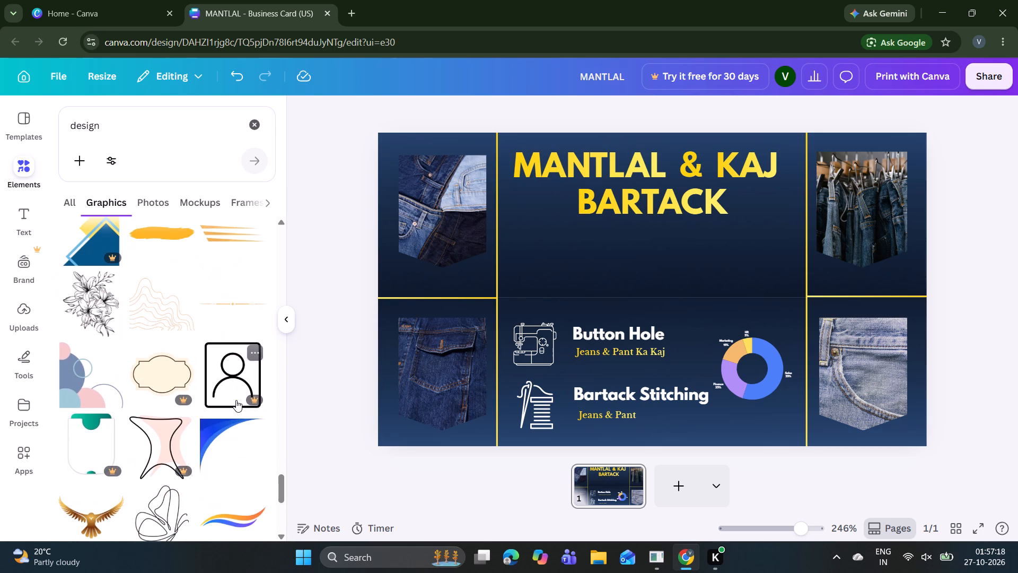
scroll(236, 400, down, 3)
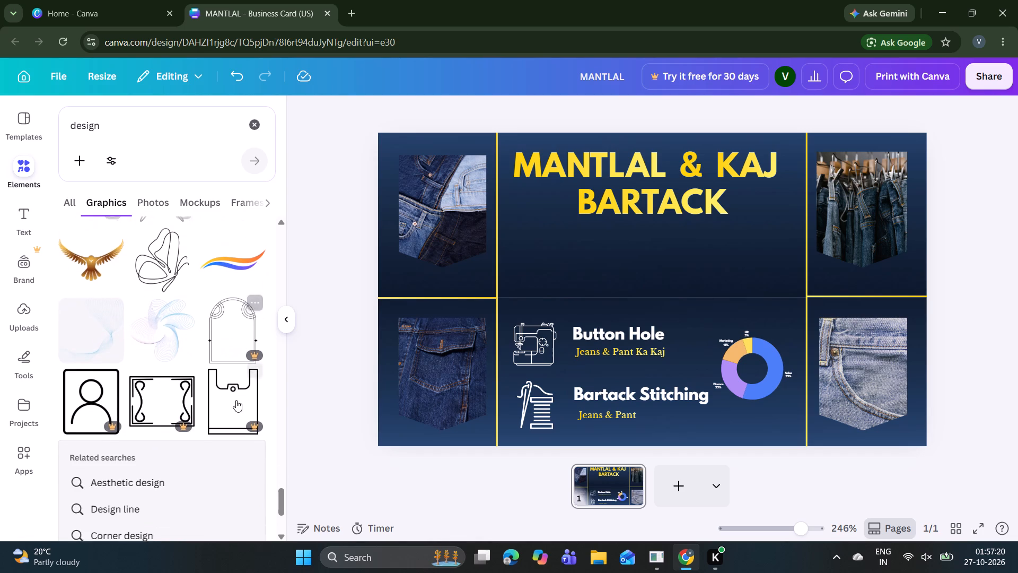
scroll(236, 400, down, 2)
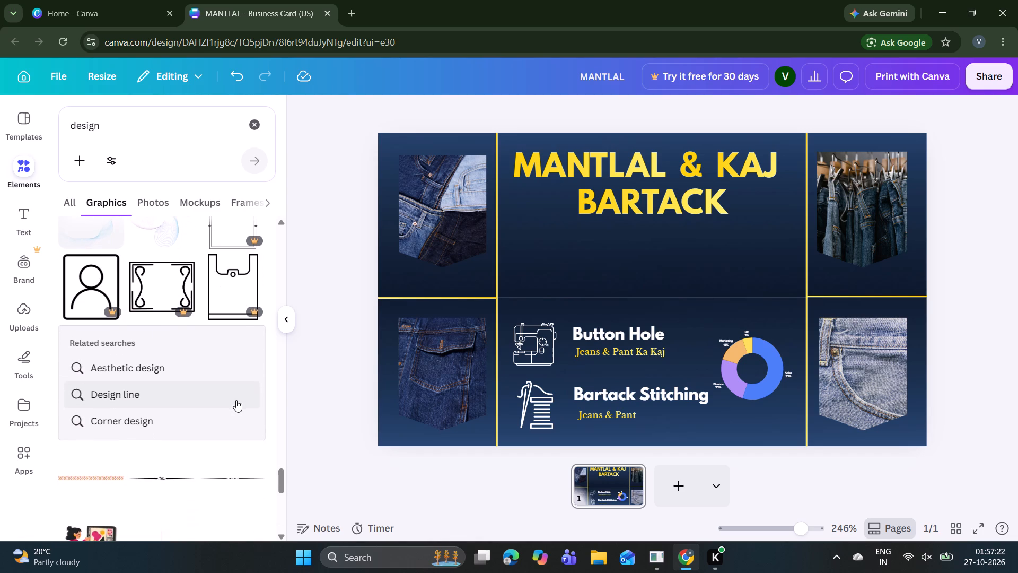
scroll(236, 400, down, 2)
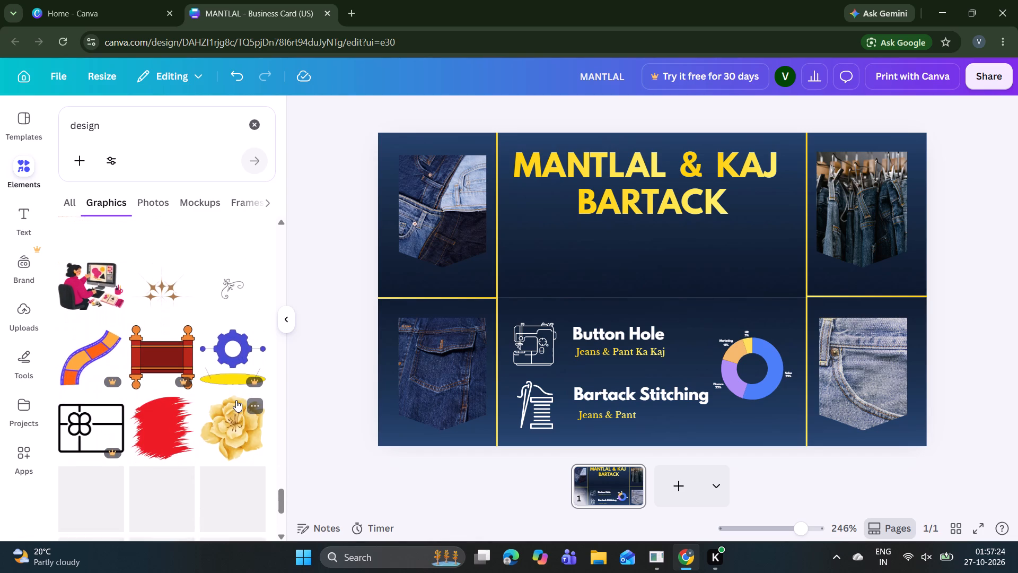
Replace the search with "logo" and browse all the graphics for a suitable emblem.
click(256, 123)
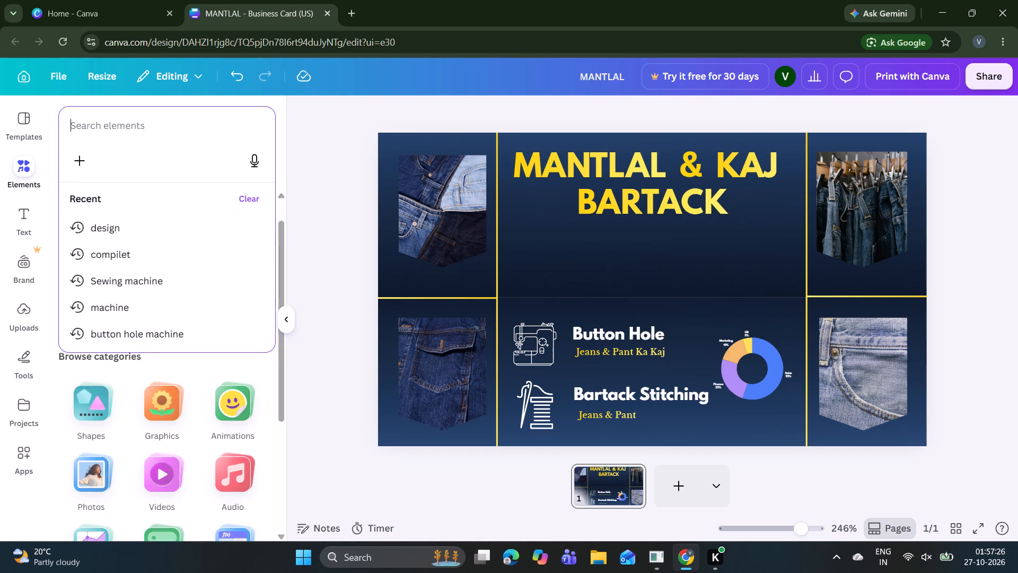
text(lo)
key(g)
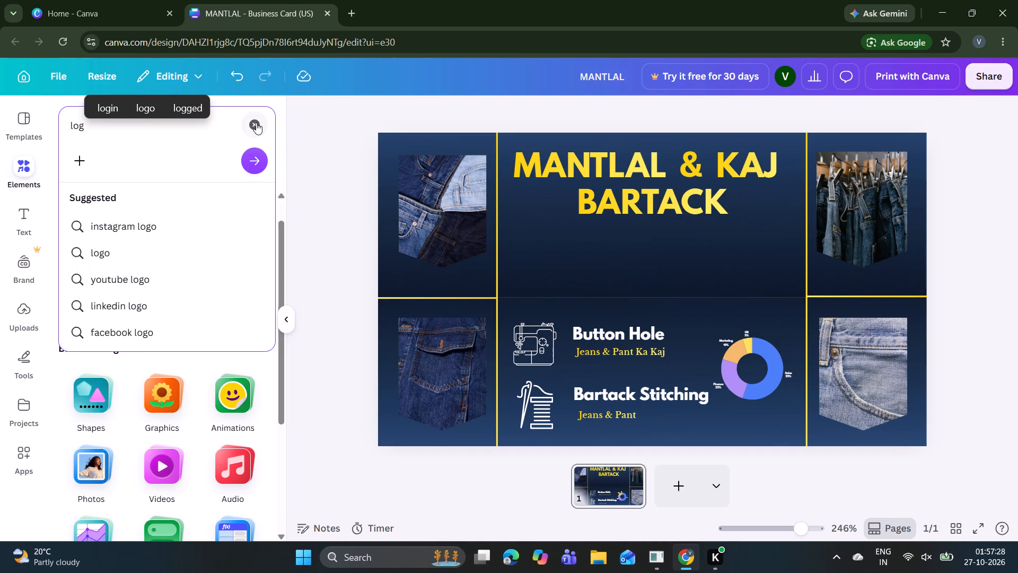
key(o)
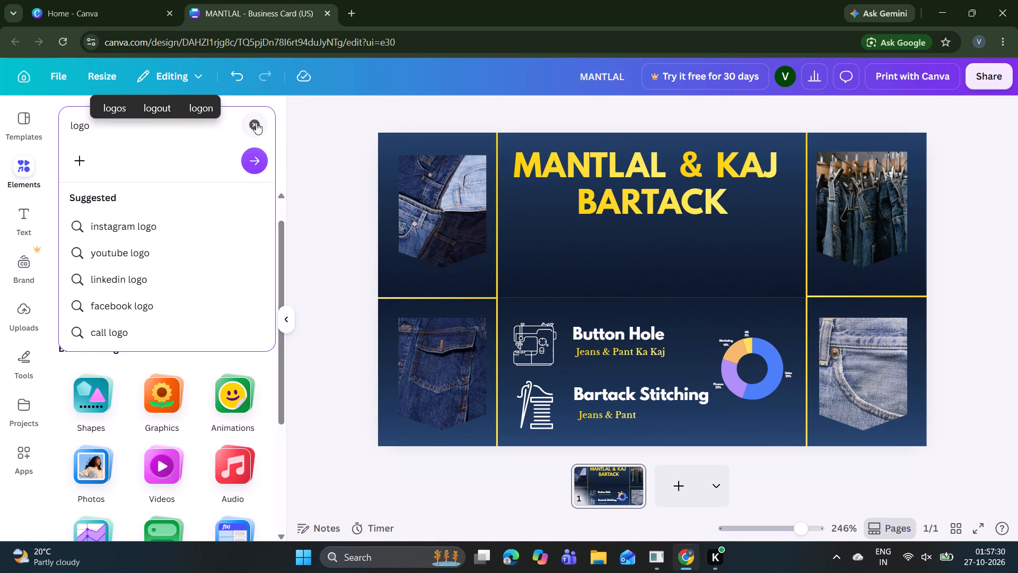
key(Return)
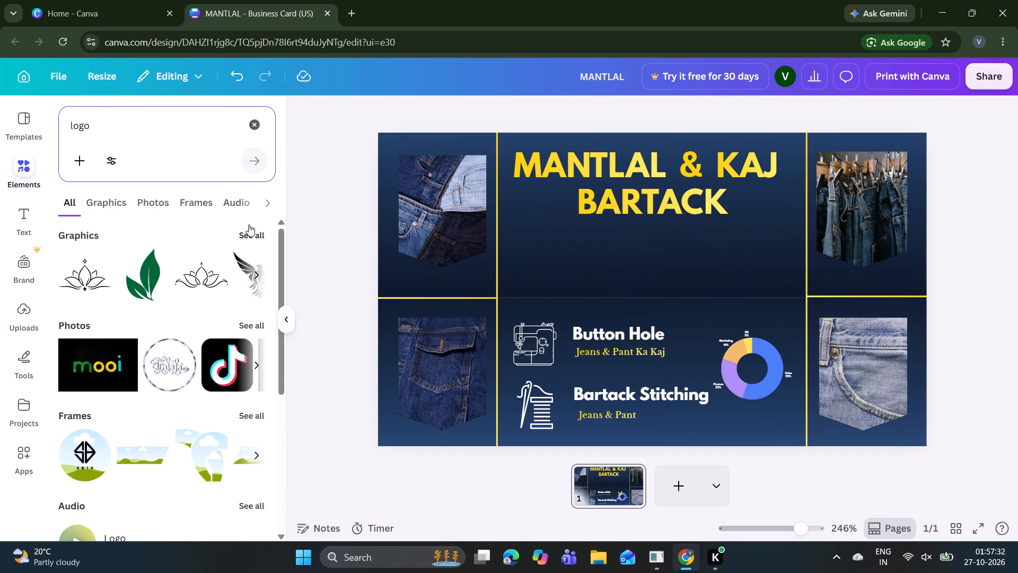
click(251, 228)
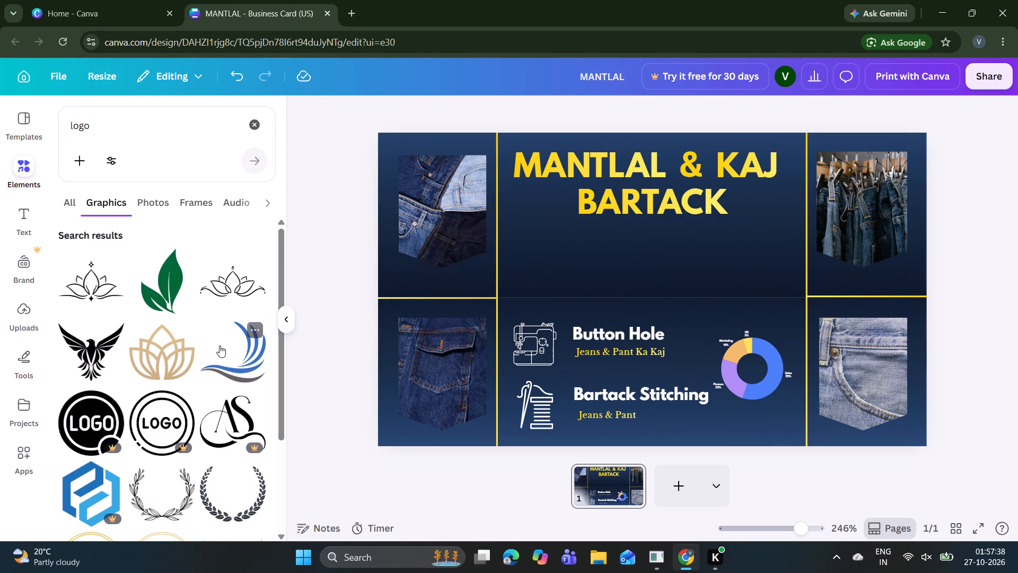
scroll(220, 345, down, 1)
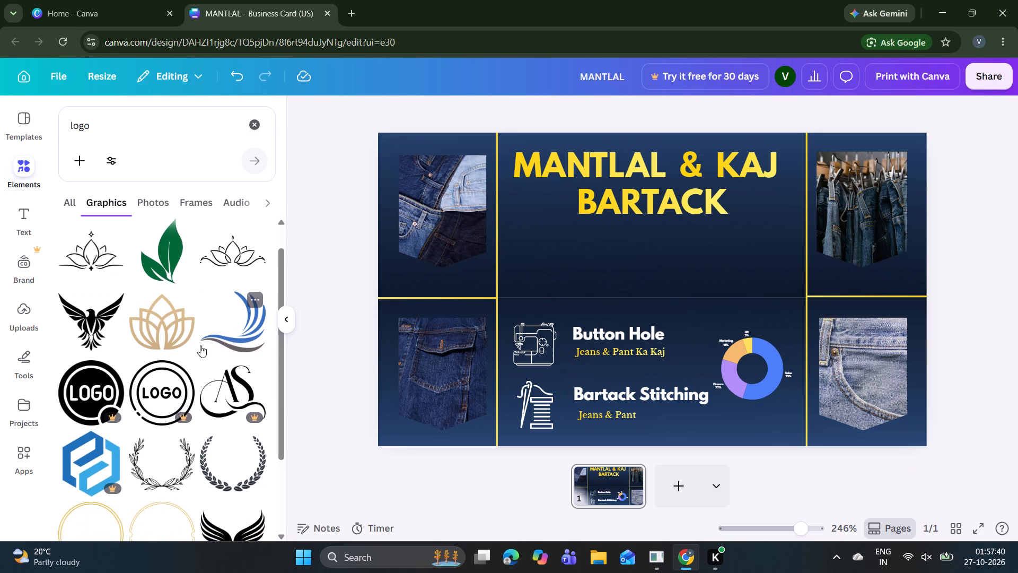
scroll(178, 403, down, 4)
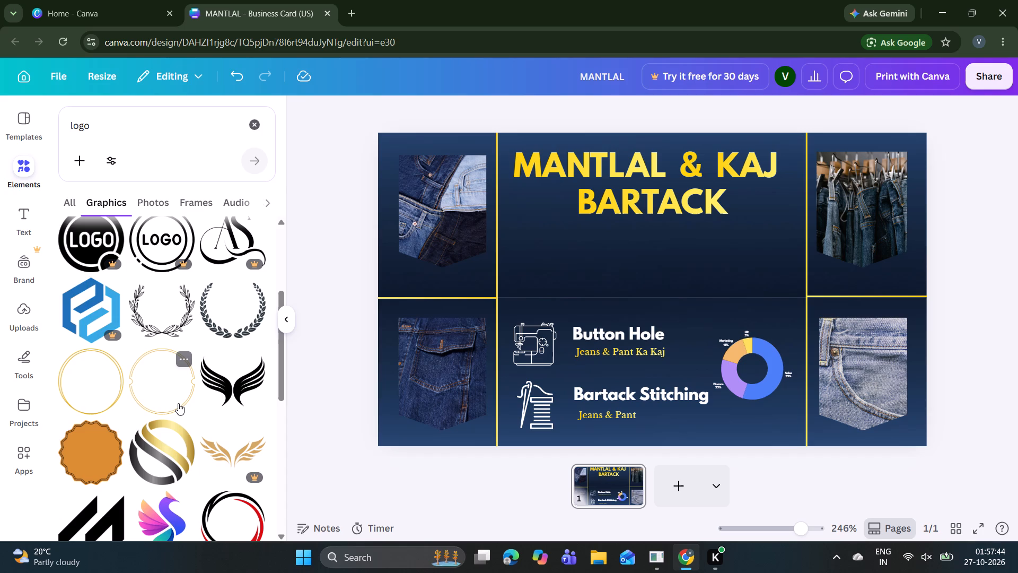
scroll(178, 403, down, 5)
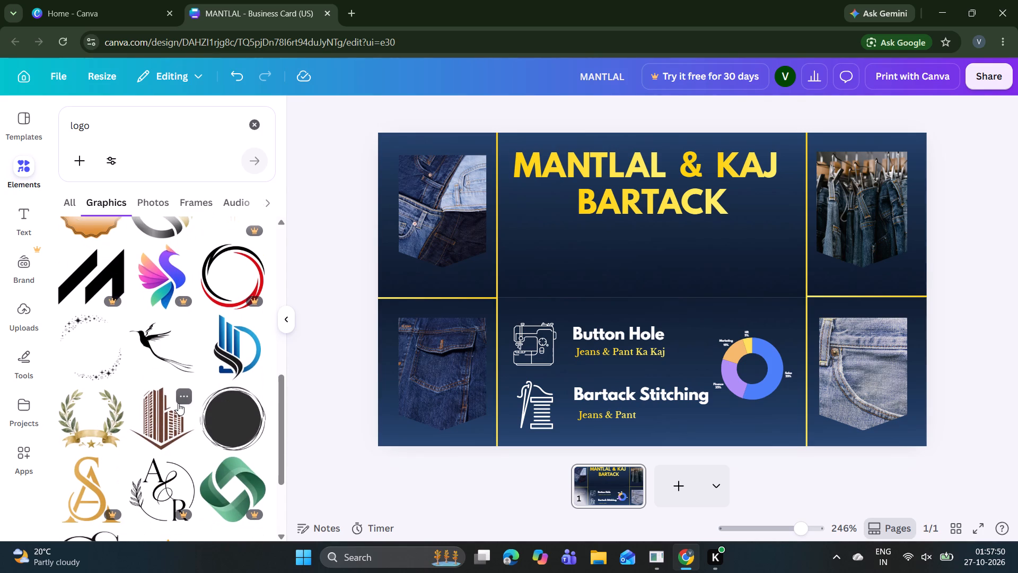
scroll(178, 403, down, 2)
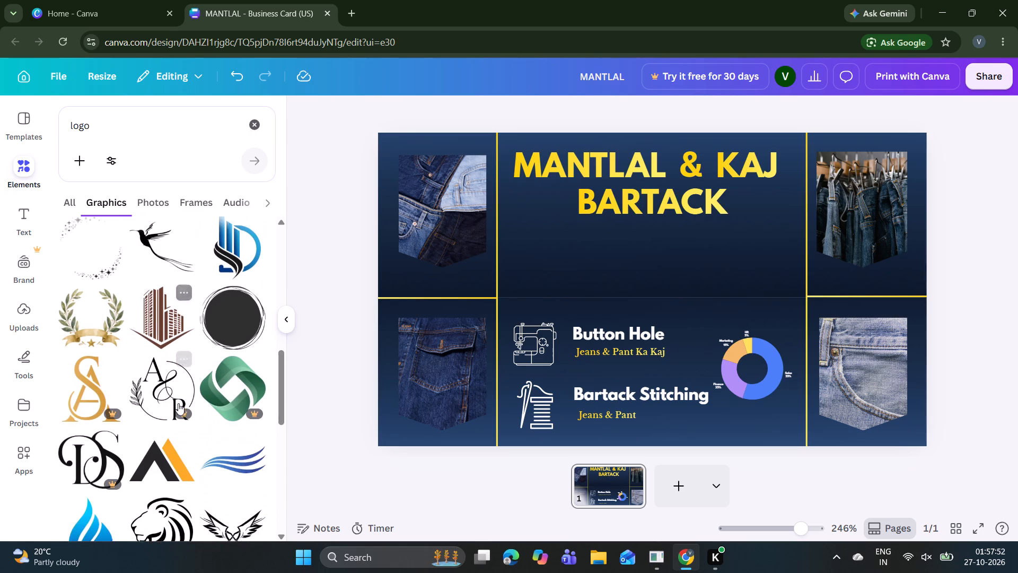
scroll(178, 403, down, 1)
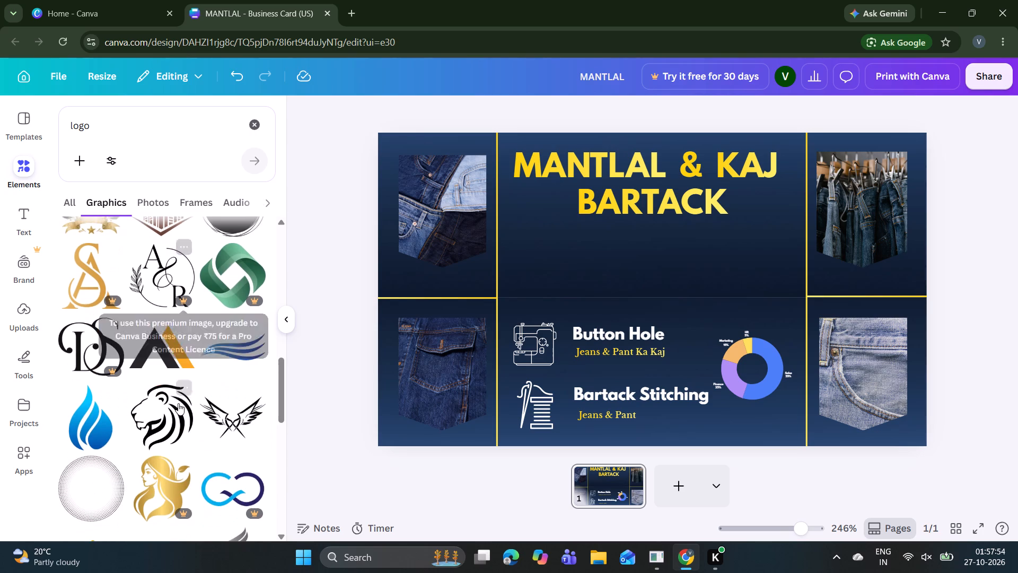
scroll(178, 403, down, 1)
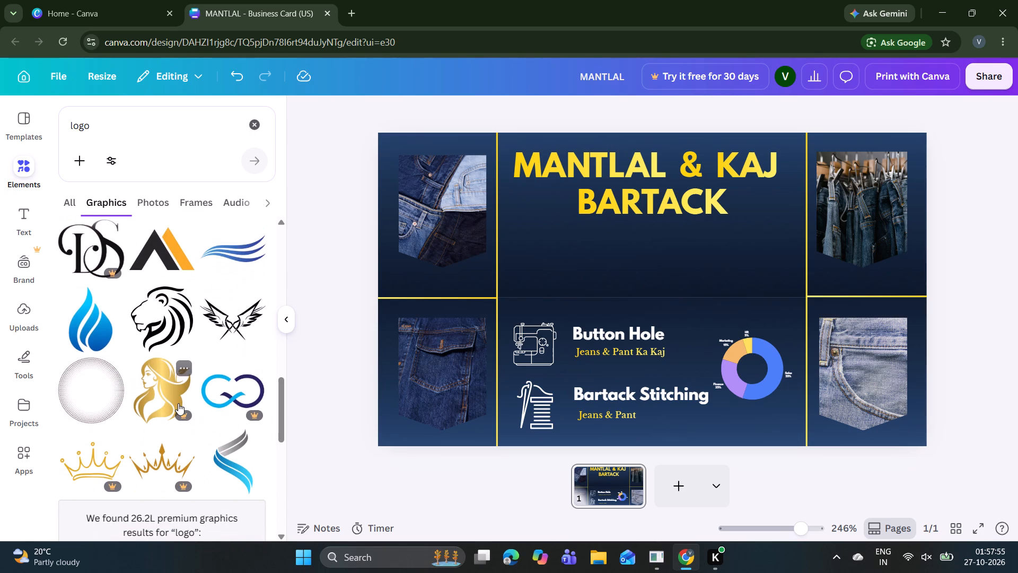
scroll(178, 403, down, 3)
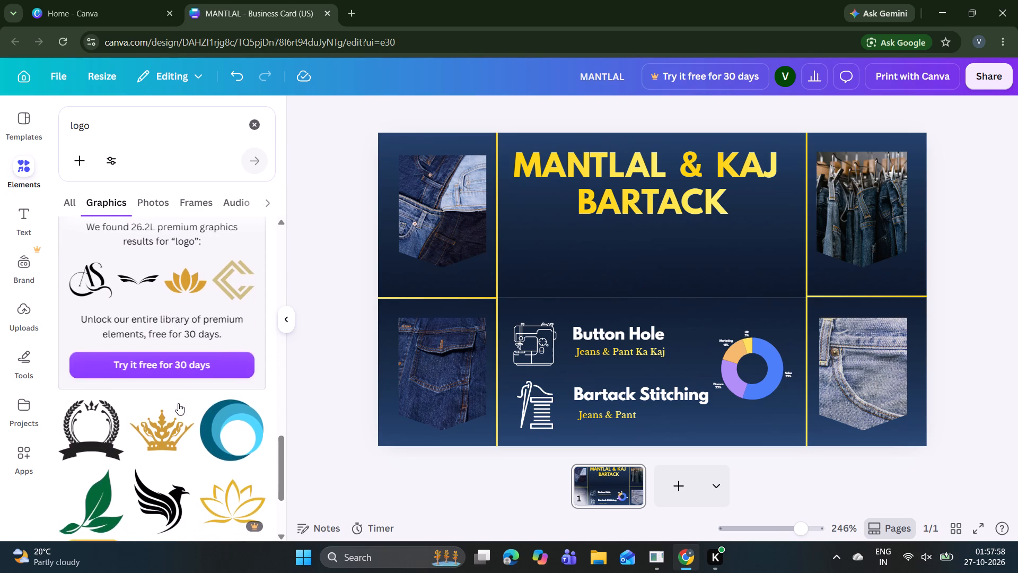
Replace the search with "jeans logo" and show all the matching graphics.
click(256, 126)
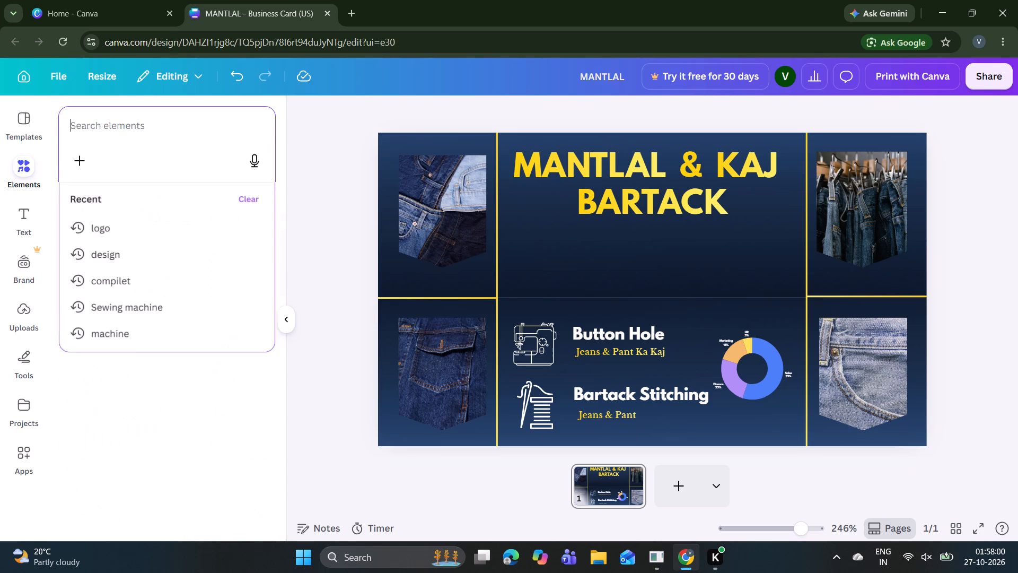
key(j)
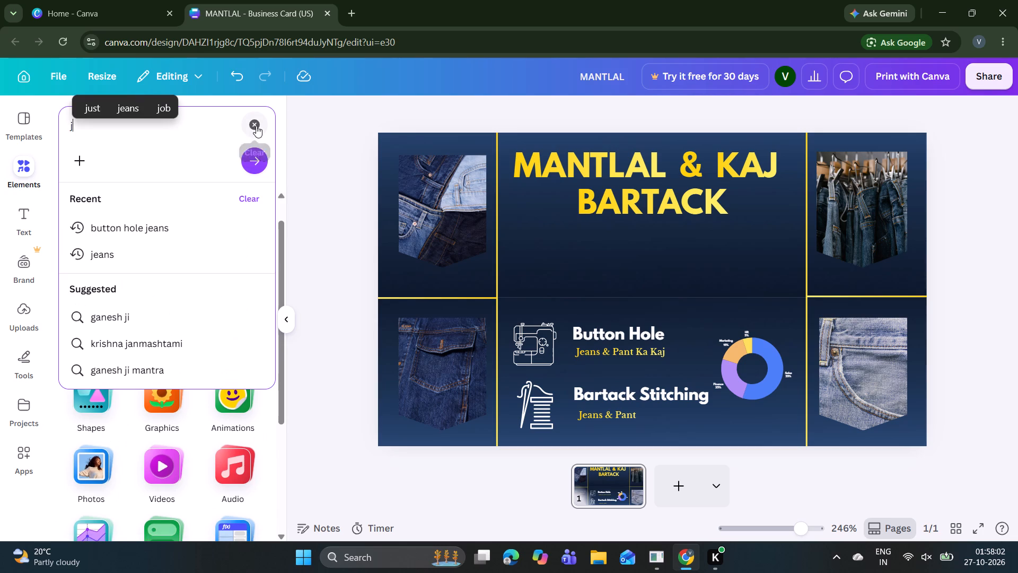
key(e)
key(a)
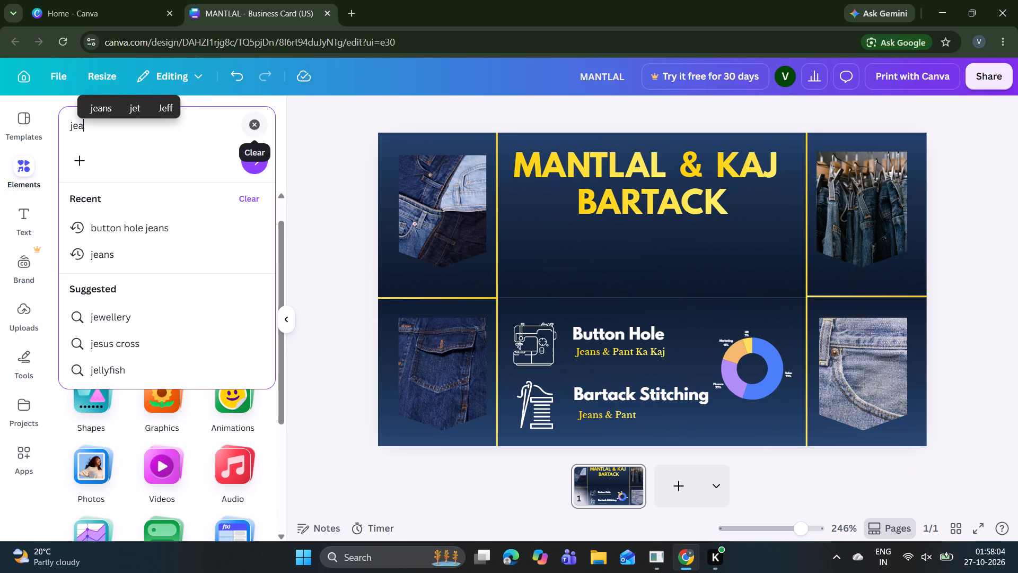
key(n)
text(s)
key(space)
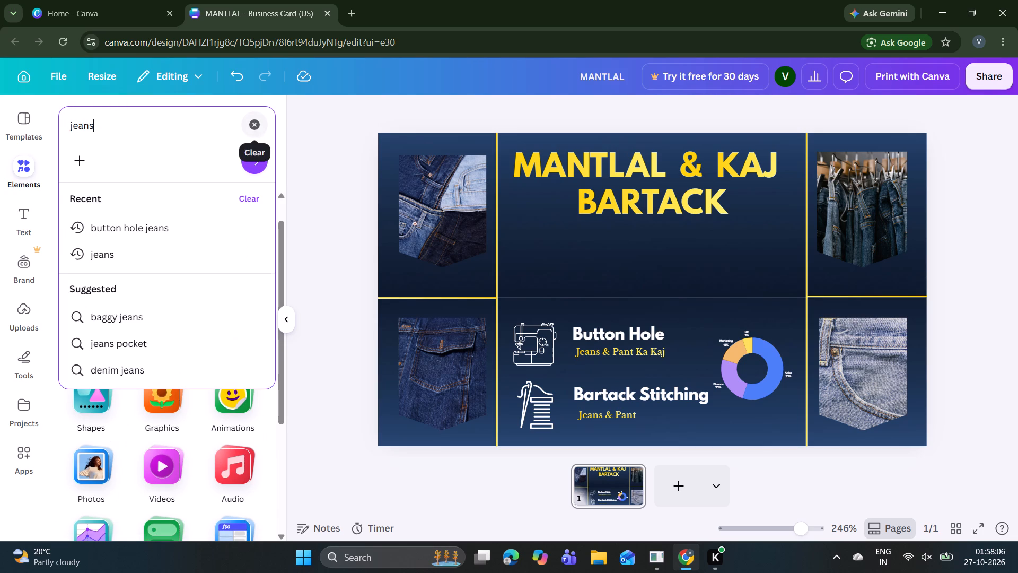
text(logo)
key(Return)
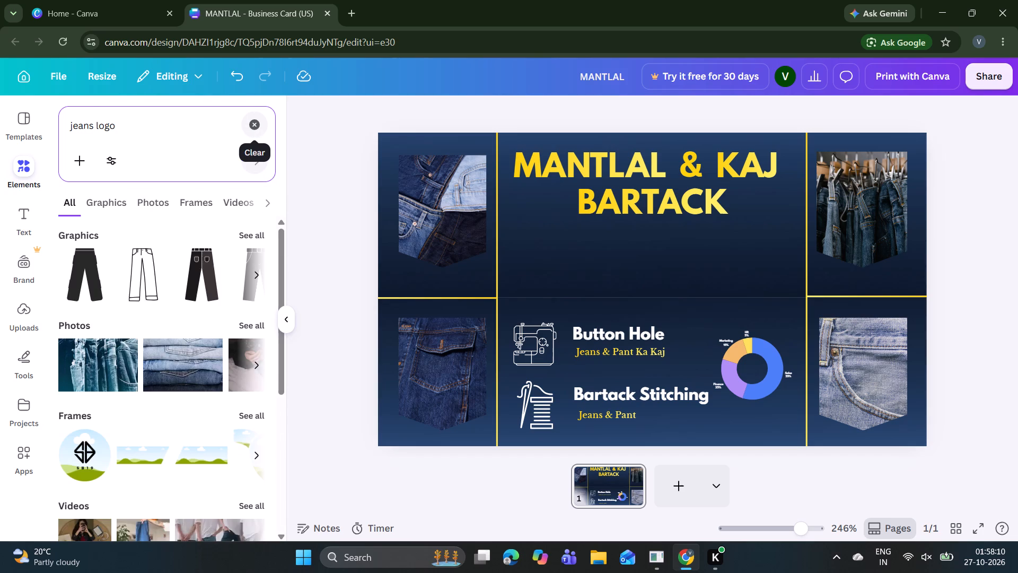
click(245, 236)
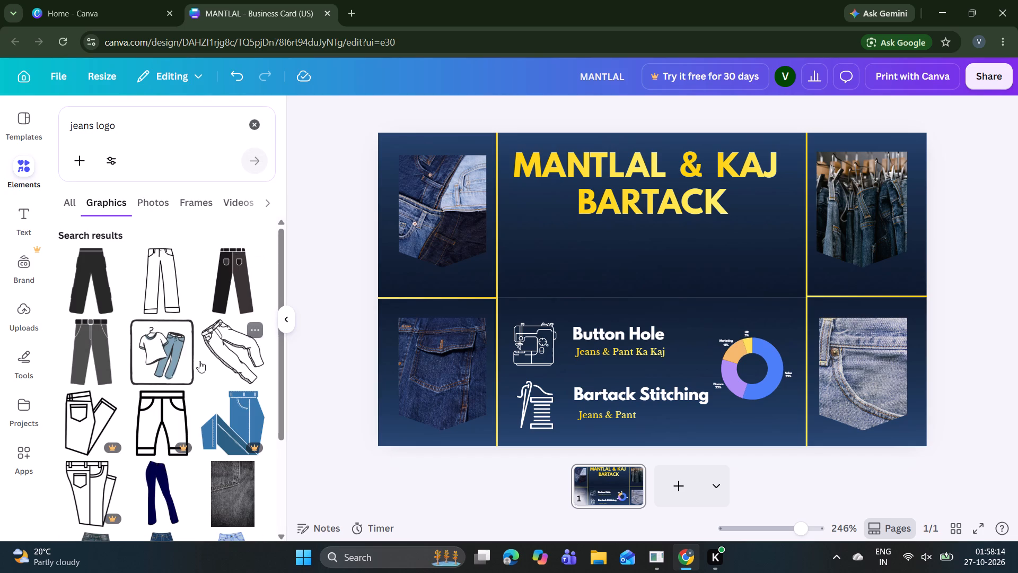
Look through the "jeans logo" graphics for an emblem or gold ornament that suits the card.
scroll(230, 383, down, 2)
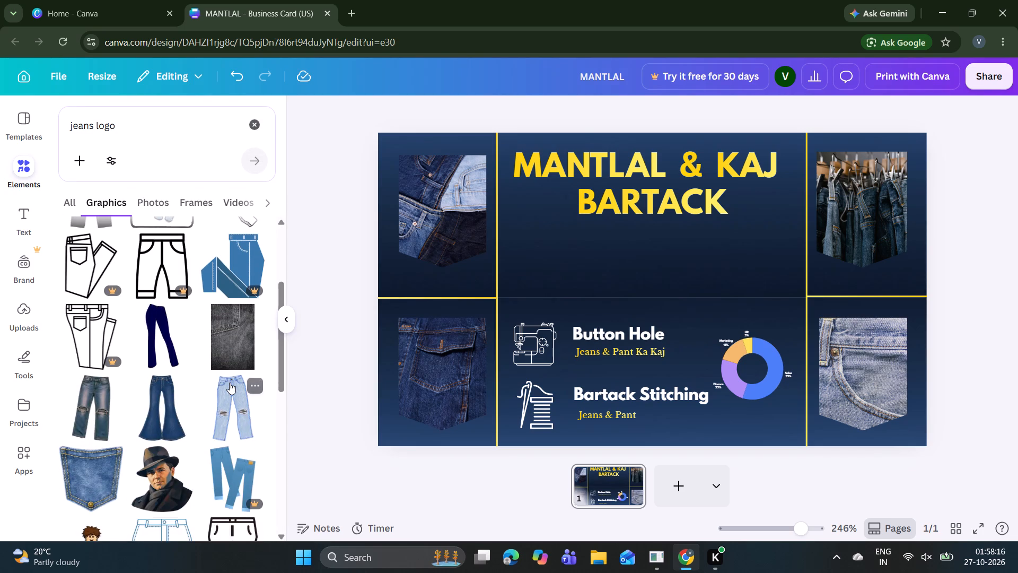
scroll(230, 383, down, 3)
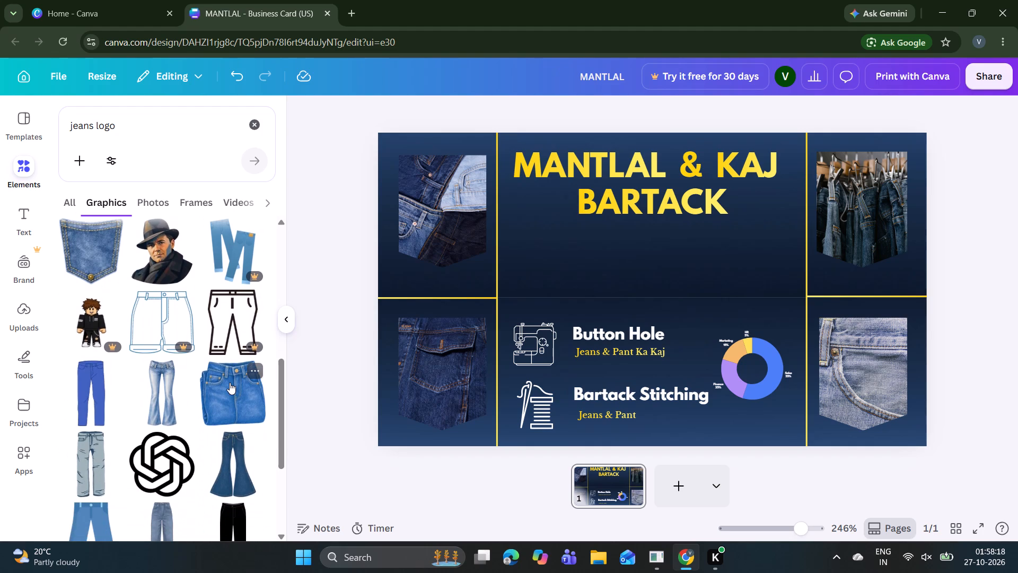
scroll(230, 383, down, 2)
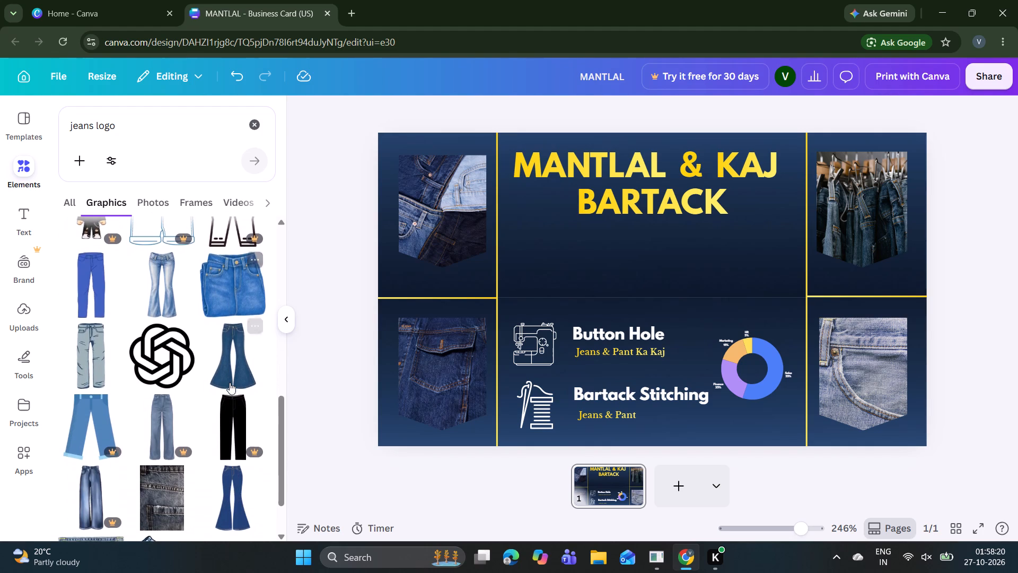
scroll(230, 383, down, 3)
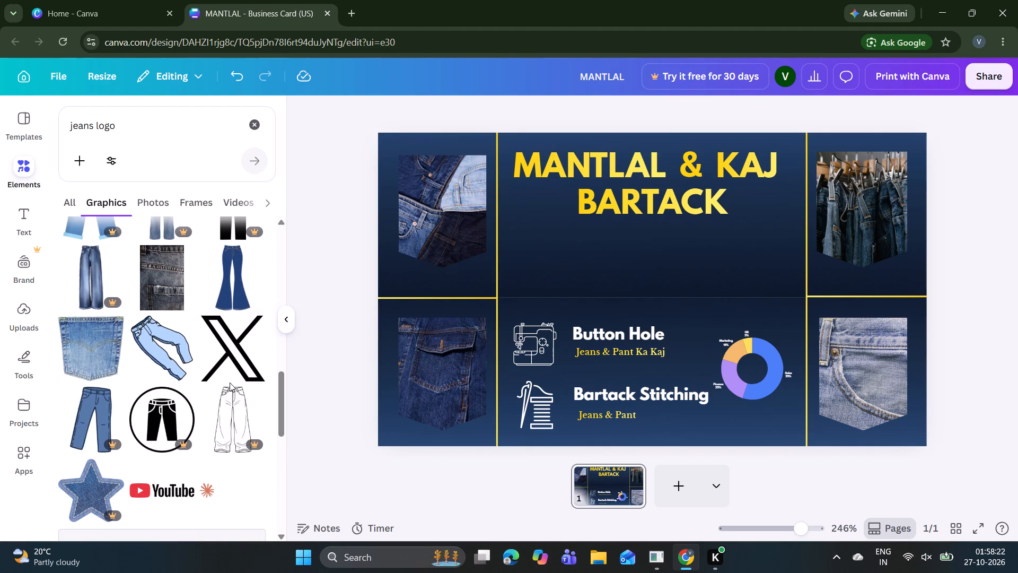
scroll(230, 383, down, 3)
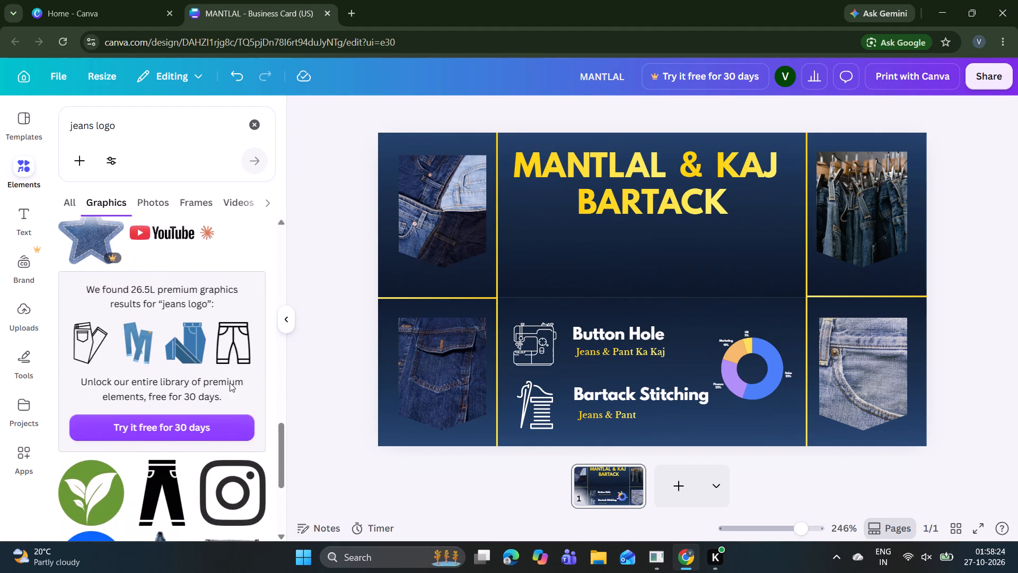
scroll(230, 383, down, 4)
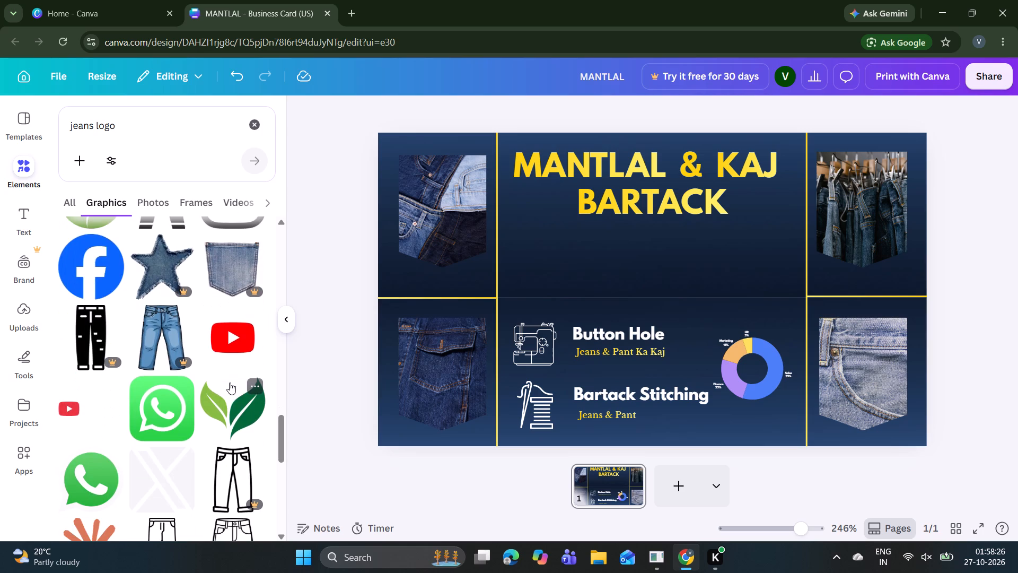
scroll(230, 383, down, 4)
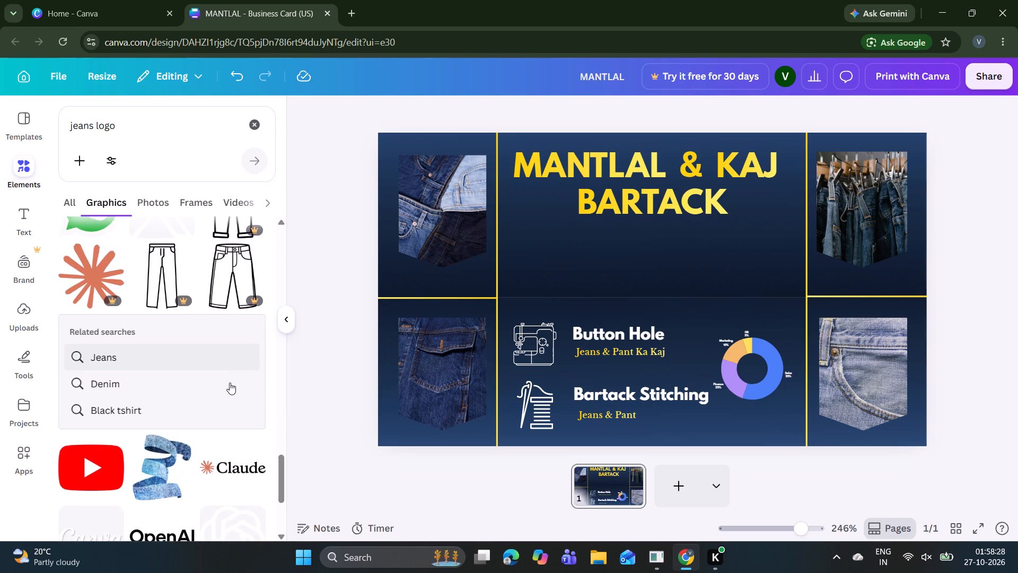
scroll(230, 383, down, 3)
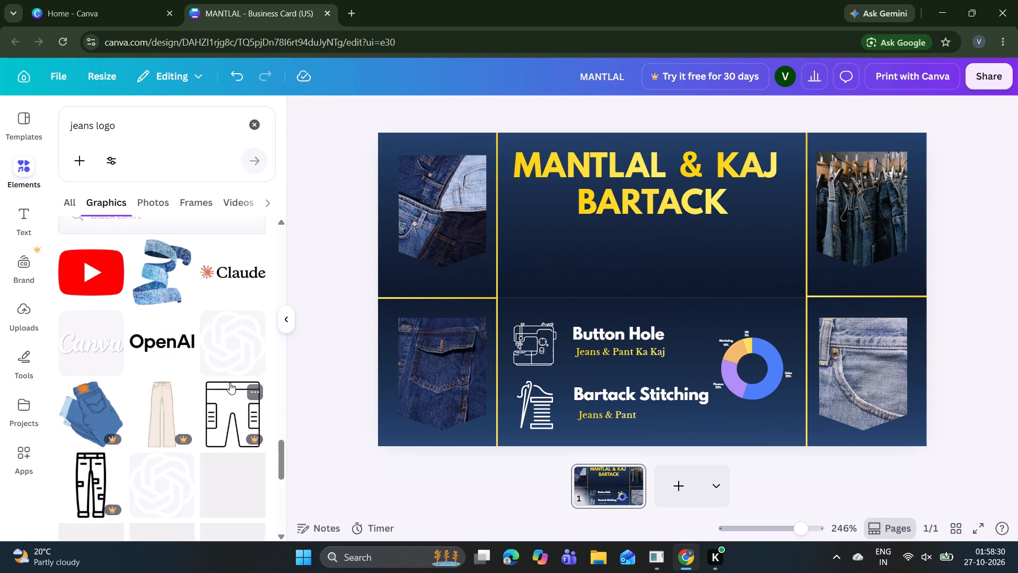
scroll(230, 383, down, 1)
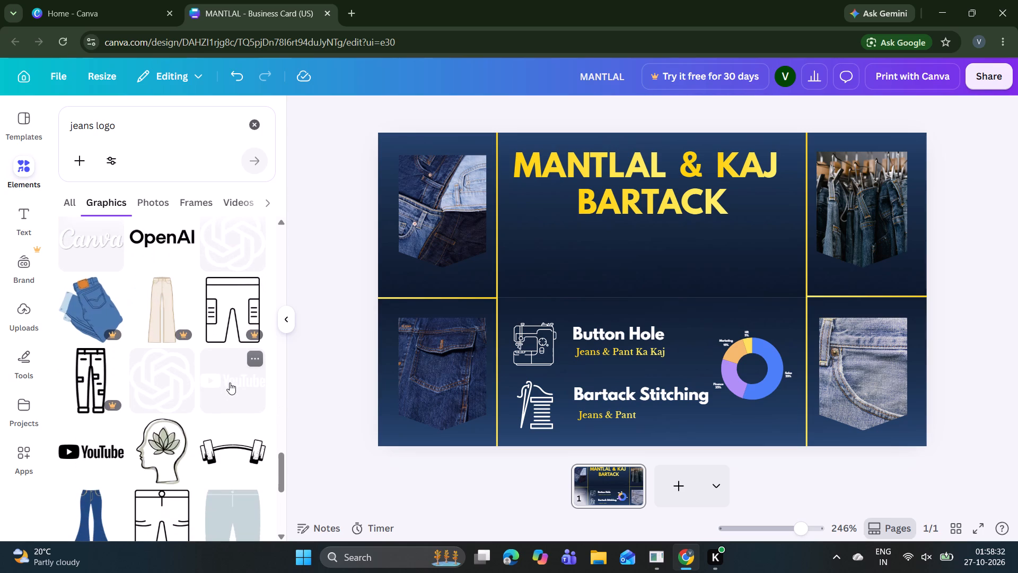
scroll(230, 383, down, 4)
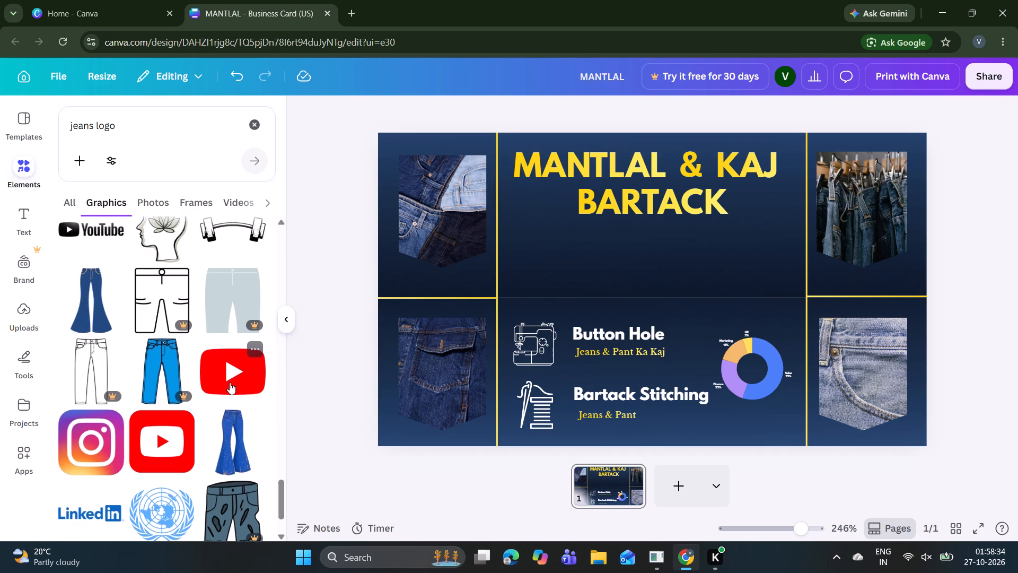
scroll(230, 383, down, 3)
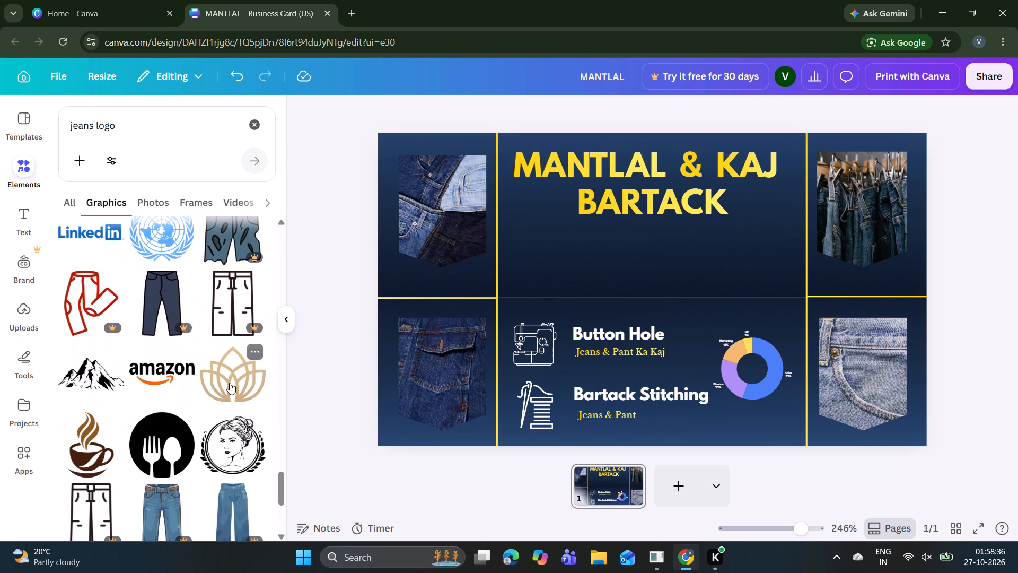
scroll(230, 383, down, 5)
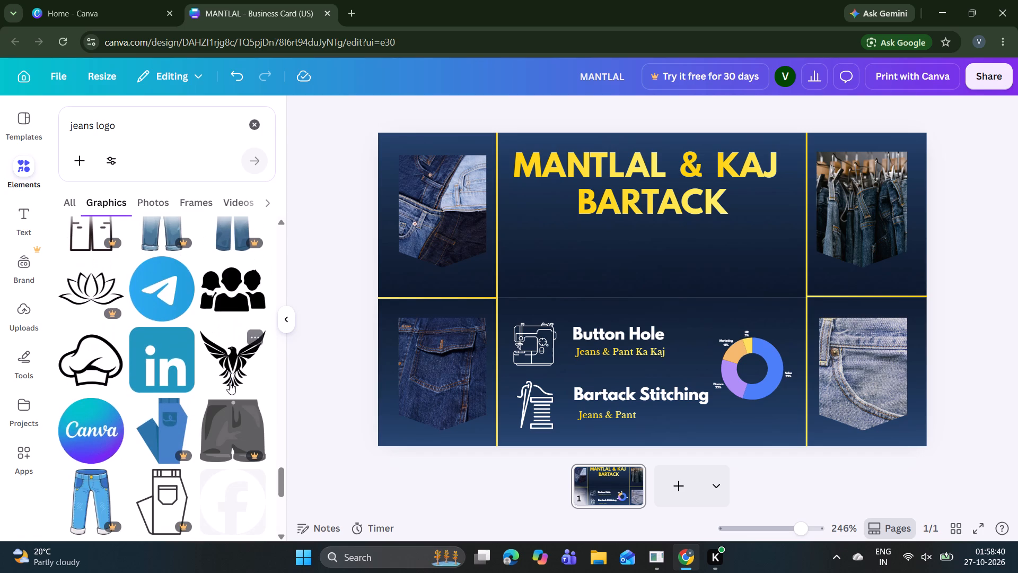
scroll(230, 383, down, 1)
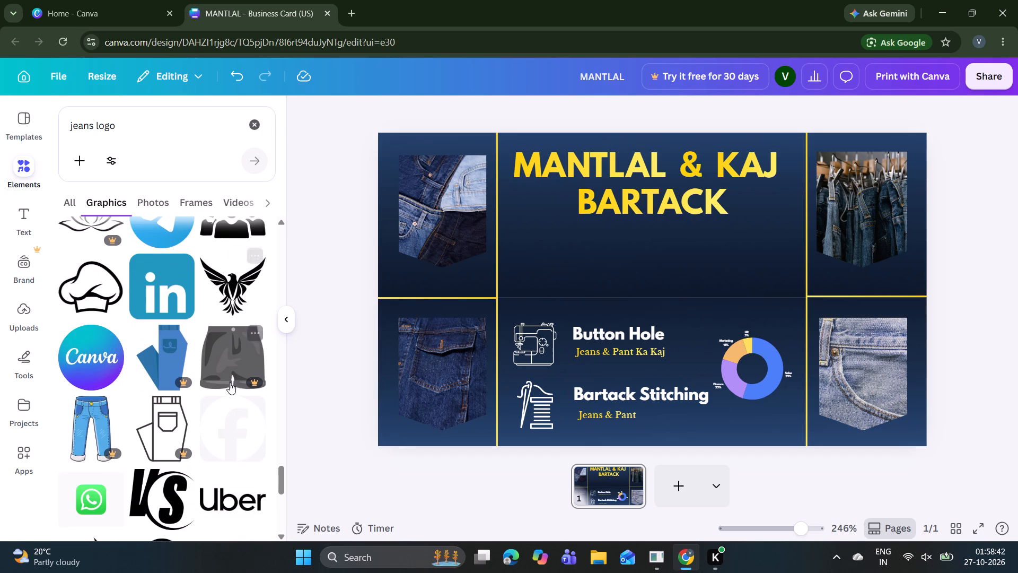
scroll(230, 383, down, 1)
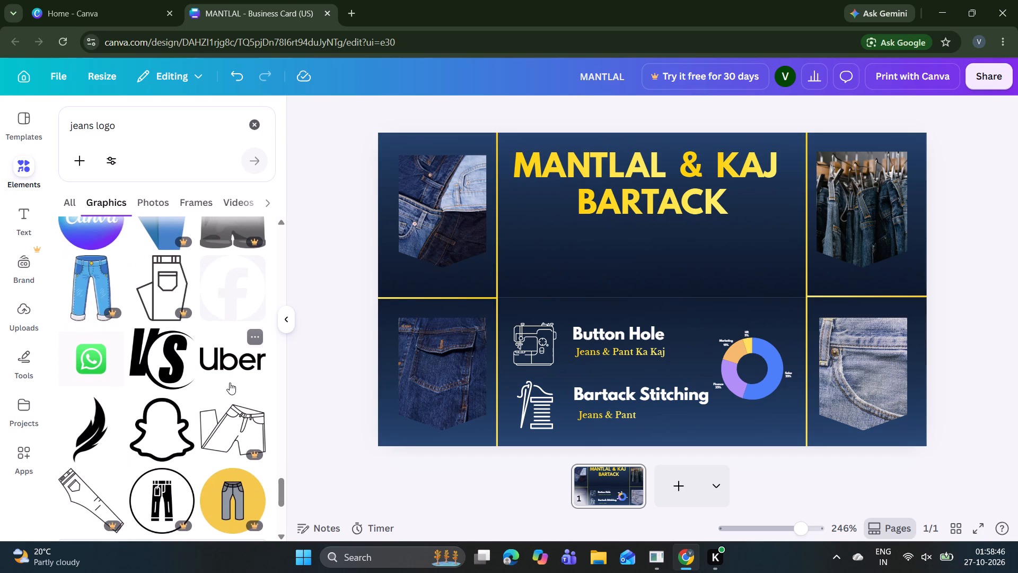
scroll(230, 383, down, 1)
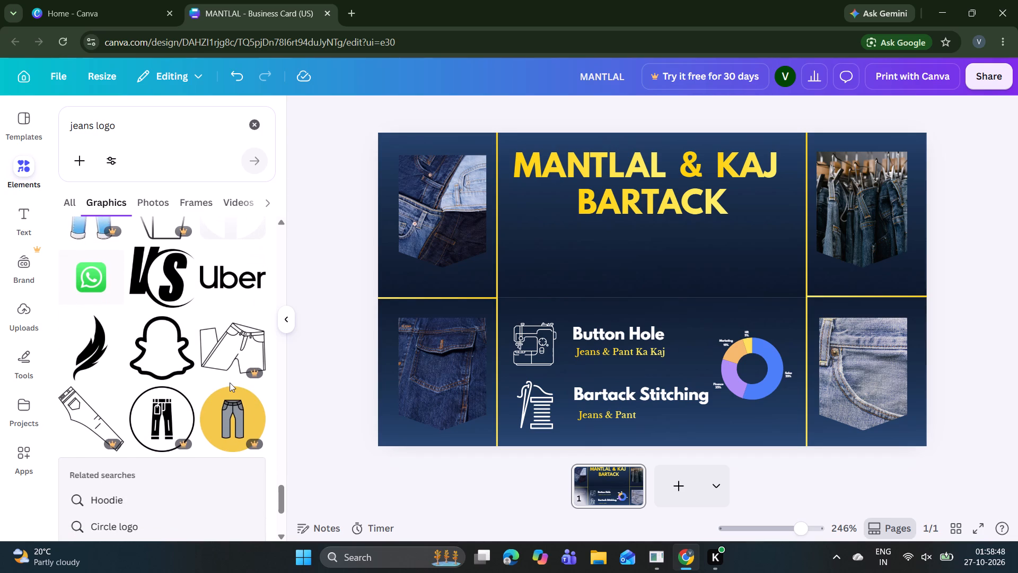
scroll(230, 383, down, 1)
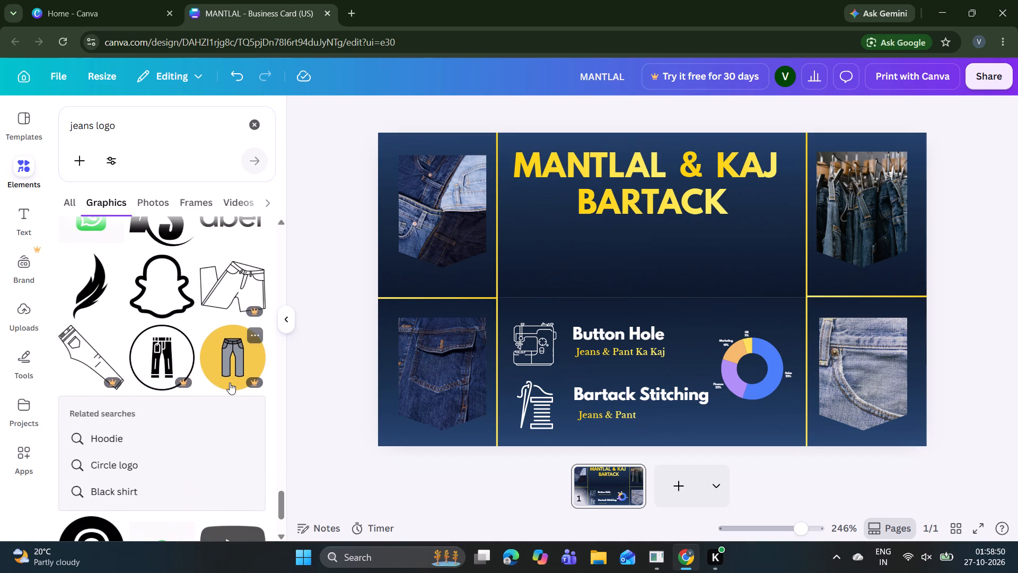
scroll(230, 383, down, 3)
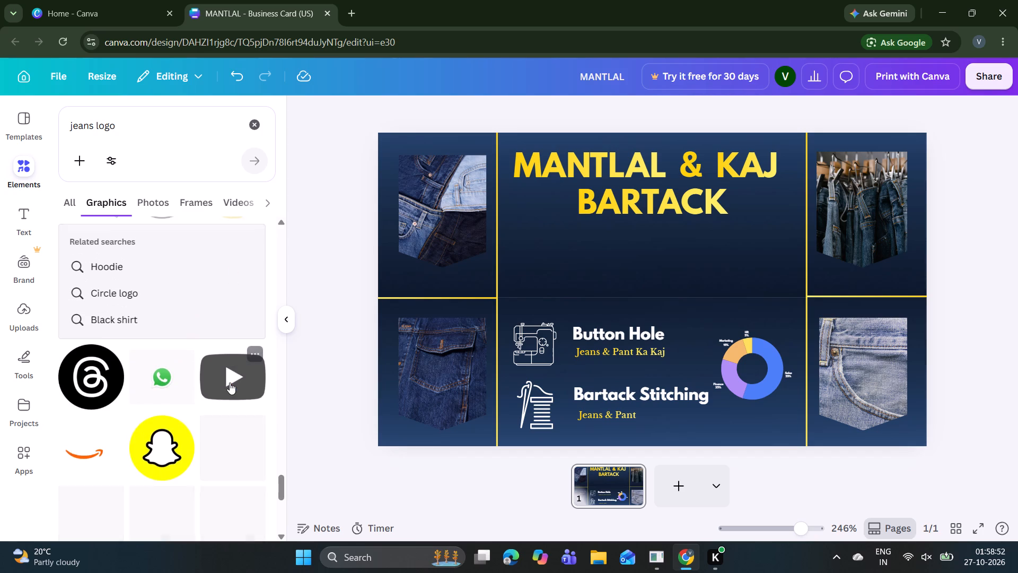
scroll(230, 383, down, 1)
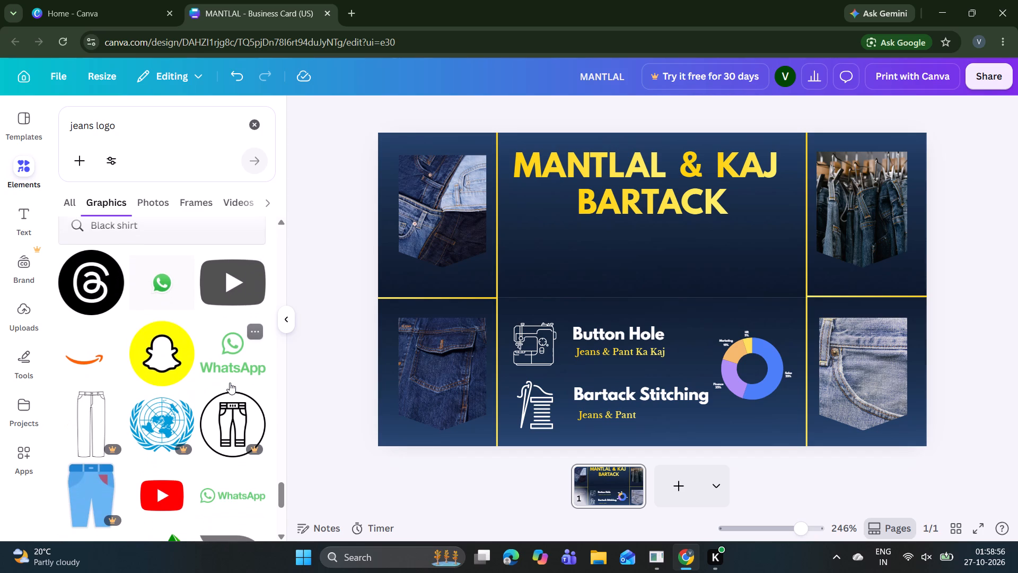
scroll(230, 383, down, 3)
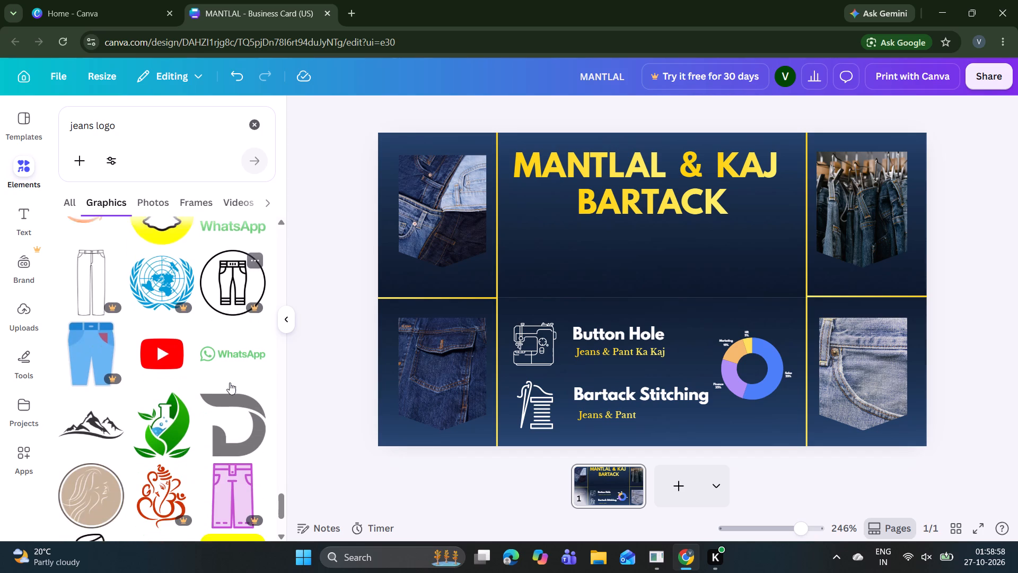
scroll(230, 383, down, 2)
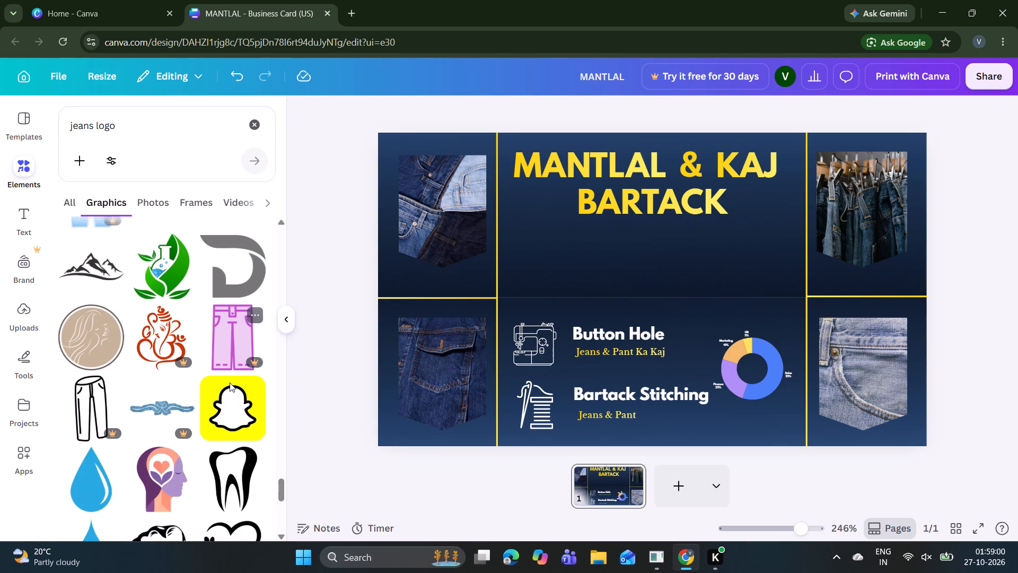
scroll(230, 383, down, 2)
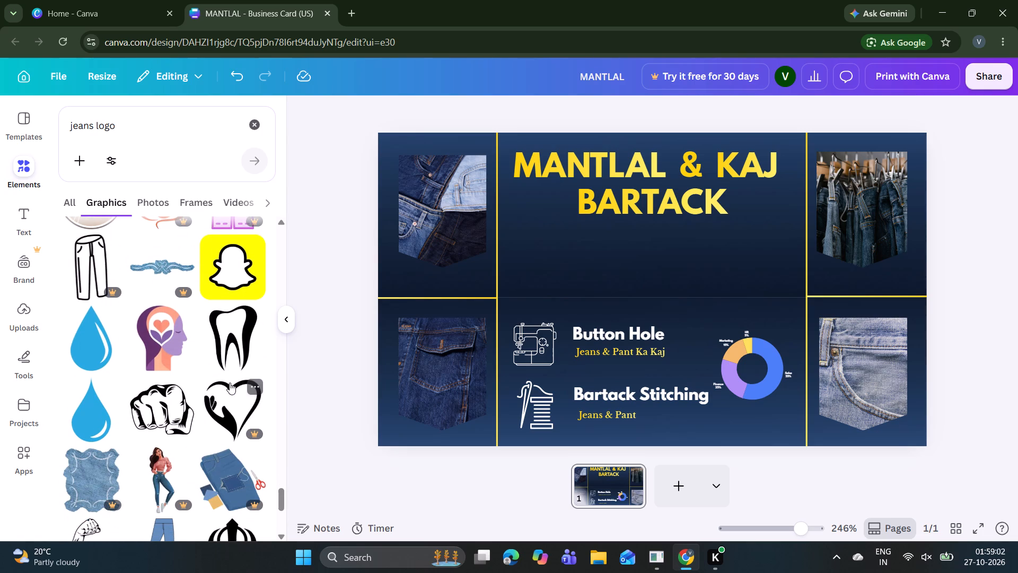
scroll(230, 383, down, 1)
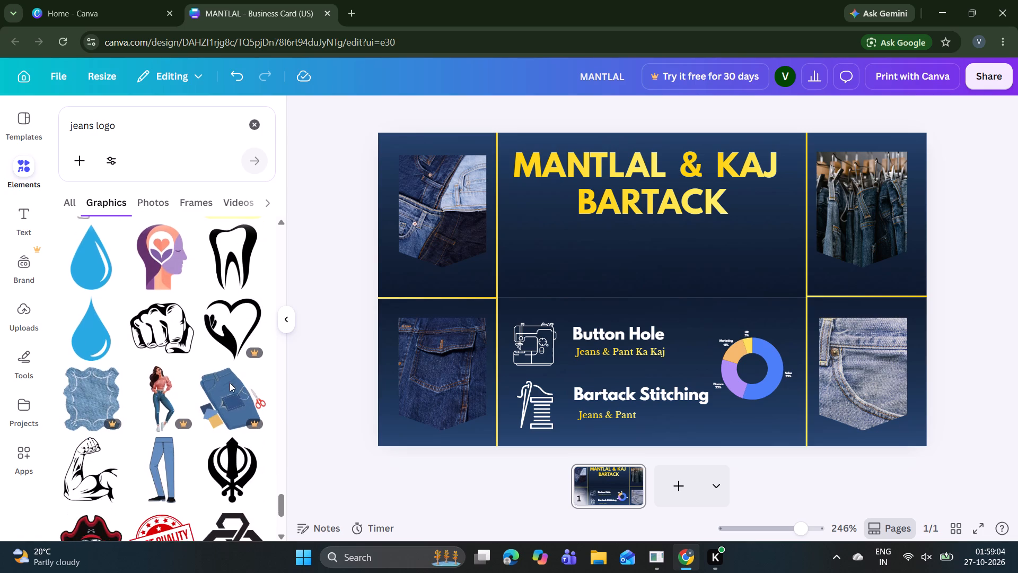
scroll(230, 383, down, 3)
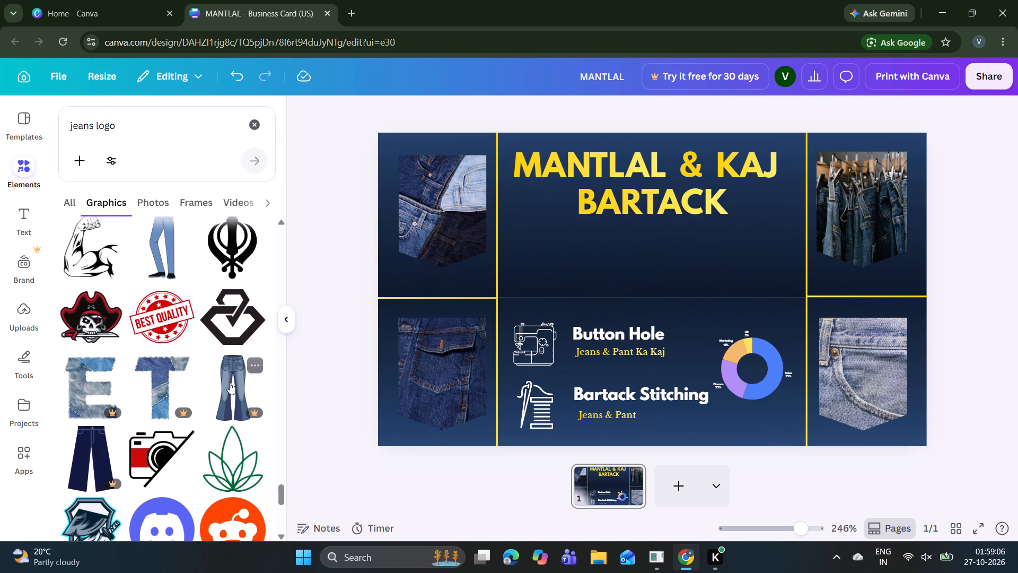
scroll(230, 383, down, 2)
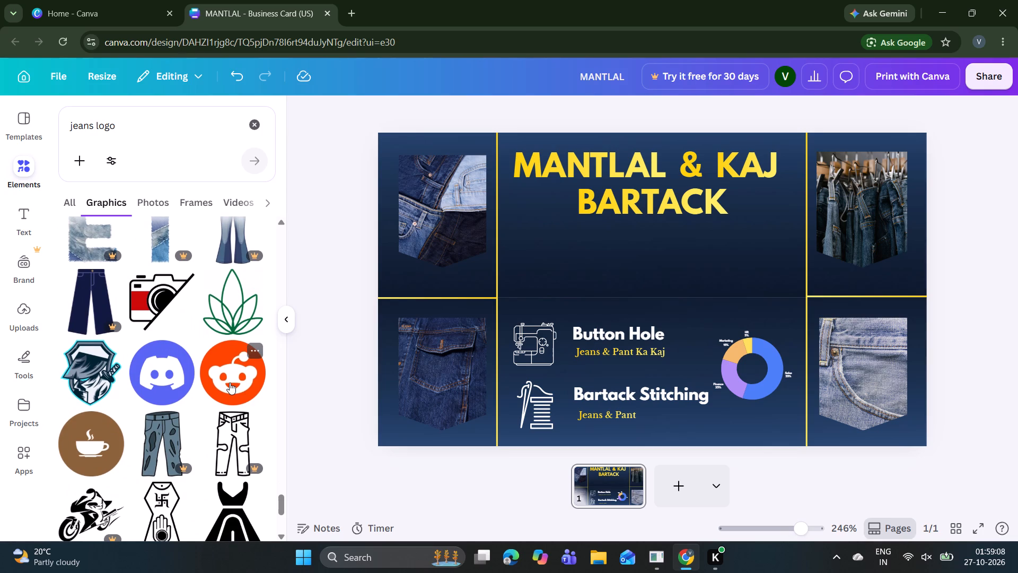
scroll(230, 383, down, 2)
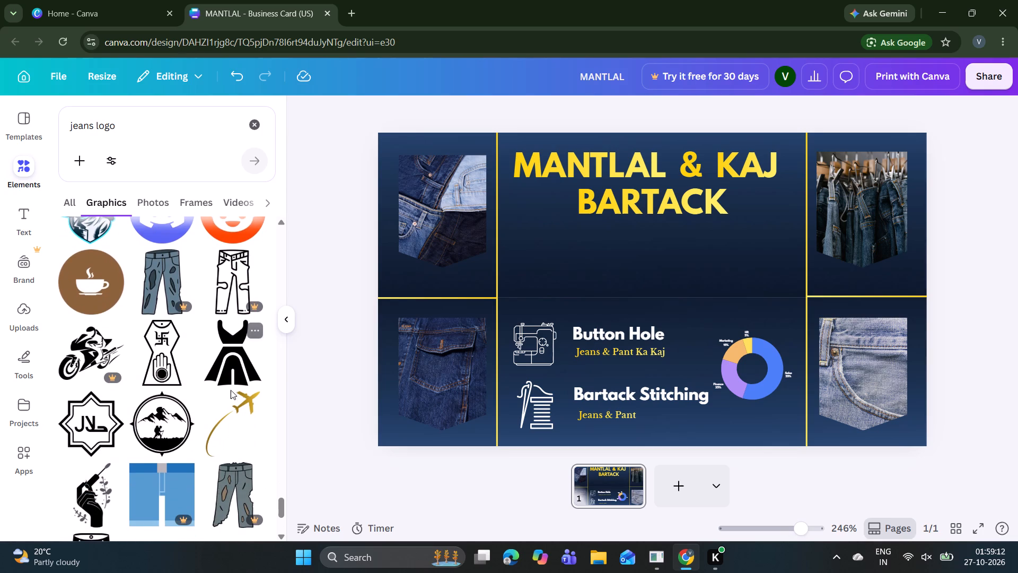
Add the gold airplane with curved trail, shrink it below the MANTLAL & KAJ BARTACK title and rotate it about 43°.
click(238, 418)
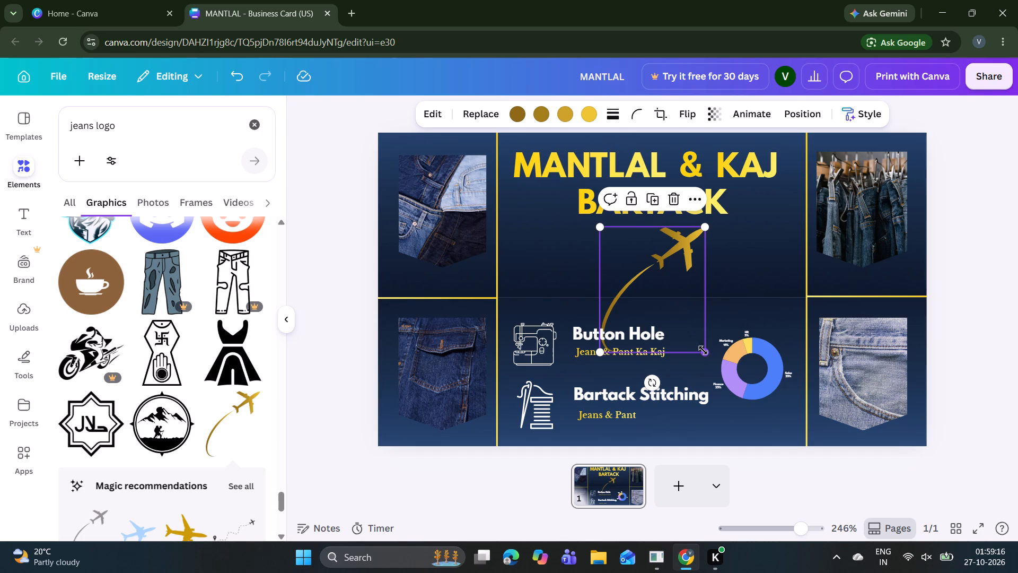
drag(703, 350, 666, 307)
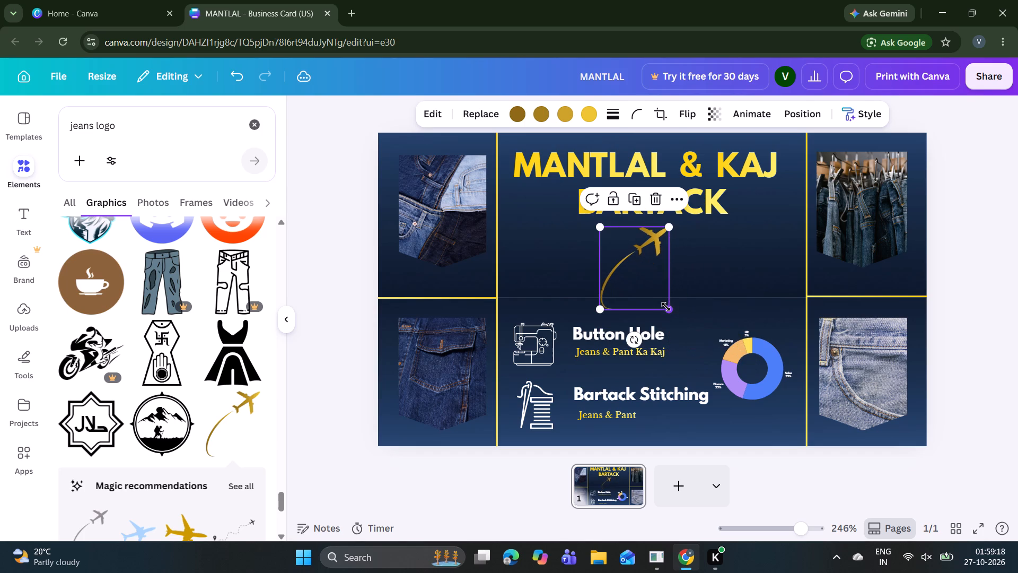
drag(642, 277, 645, 286)
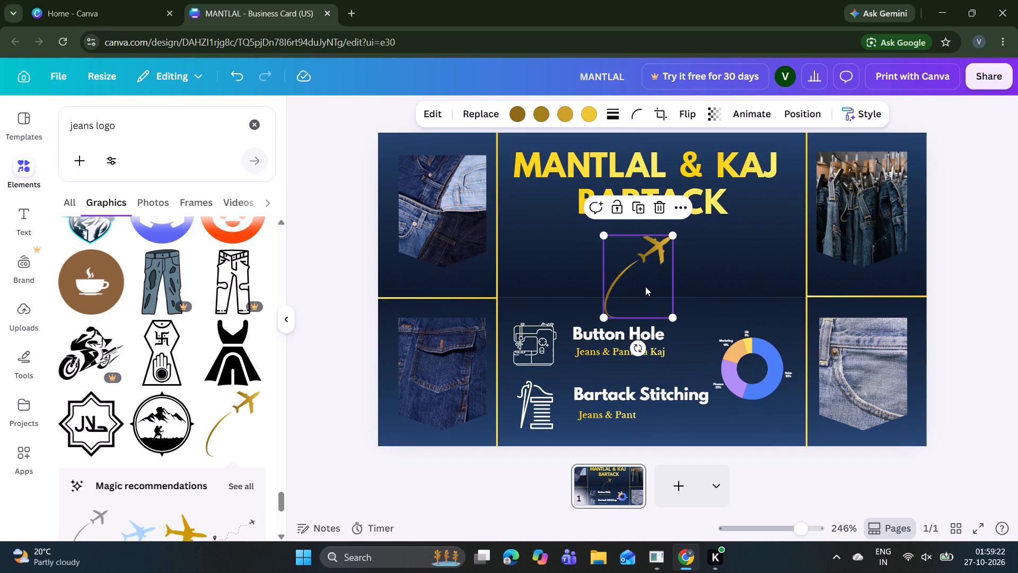
drag(640, 345, 589, 331)
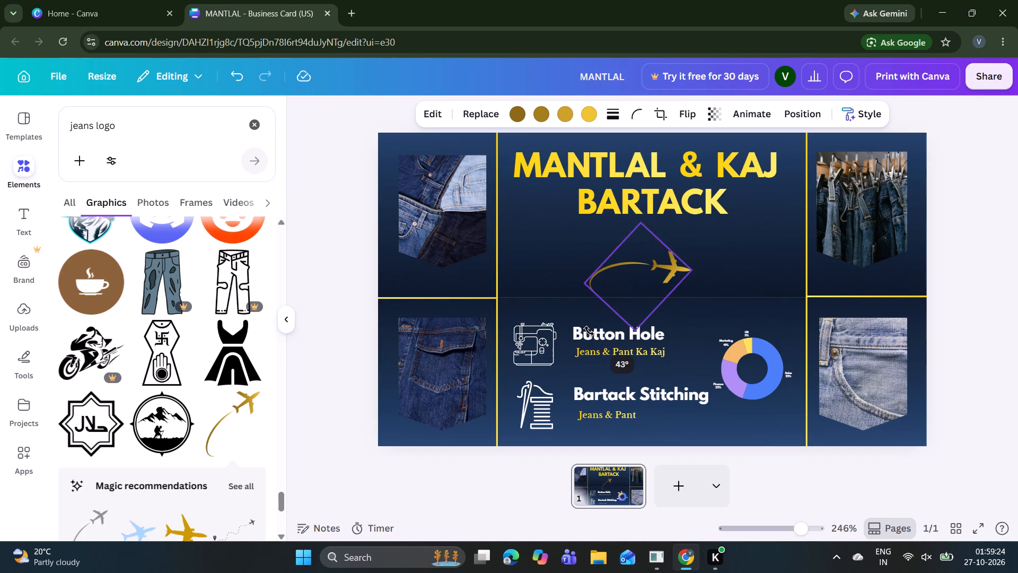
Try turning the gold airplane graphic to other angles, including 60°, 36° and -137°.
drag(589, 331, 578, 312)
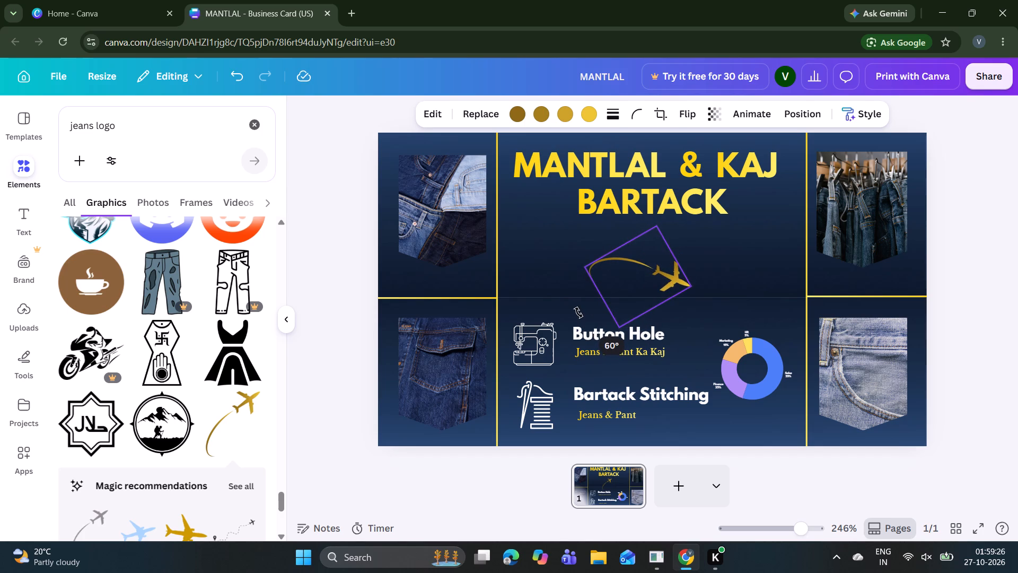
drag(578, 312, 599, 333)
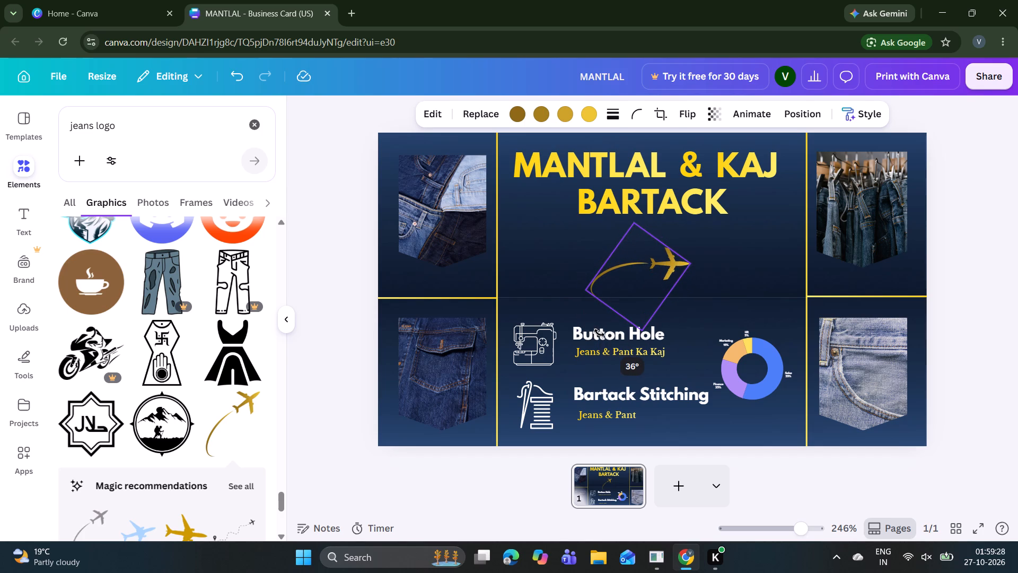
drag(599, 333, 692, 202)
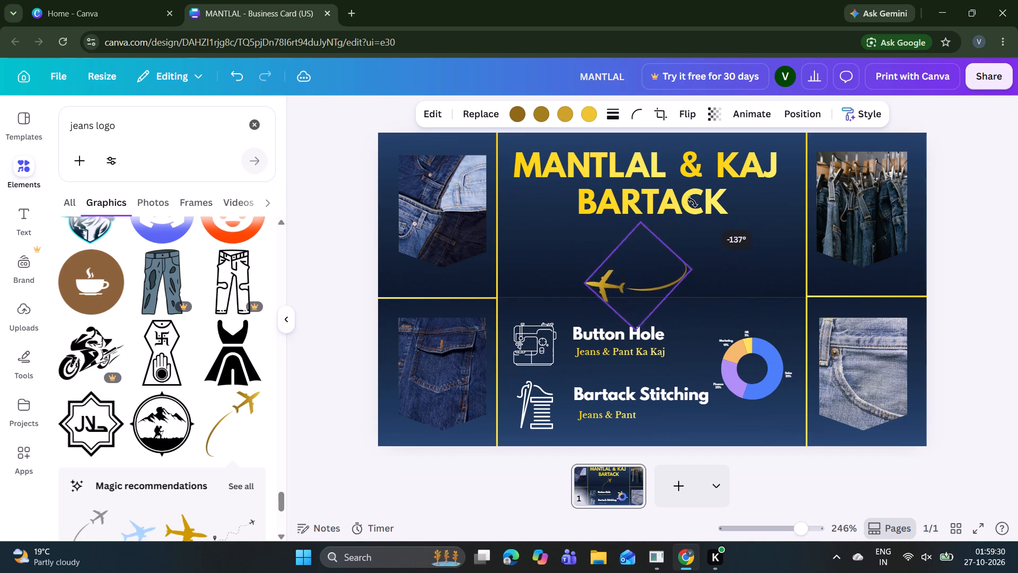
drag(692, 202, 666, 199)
click(659, 196)
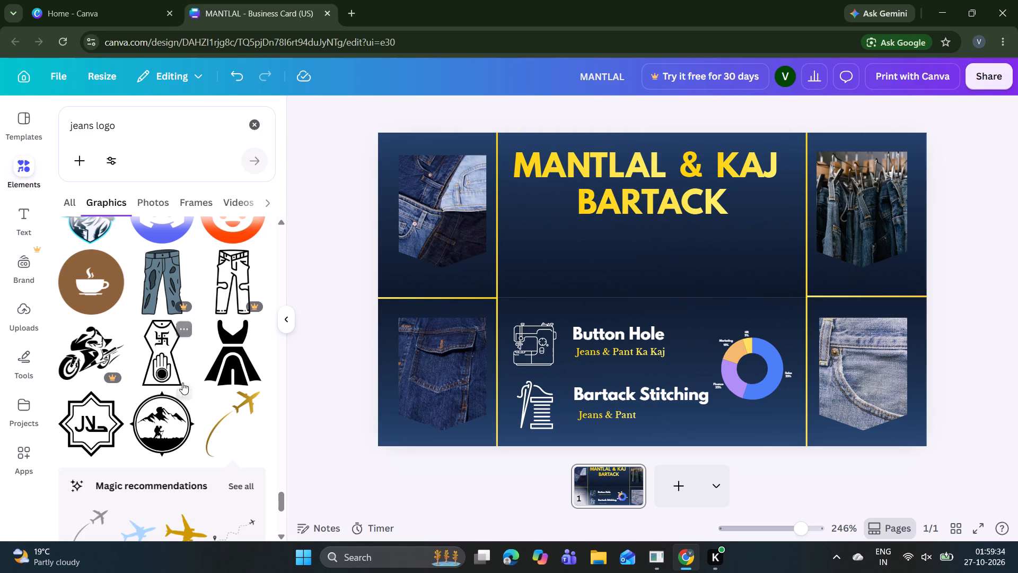
Look further through the "jeans logo" graphics for a gold emblem to replace the airplane on the card.
scroll(182, 383, down, 2)
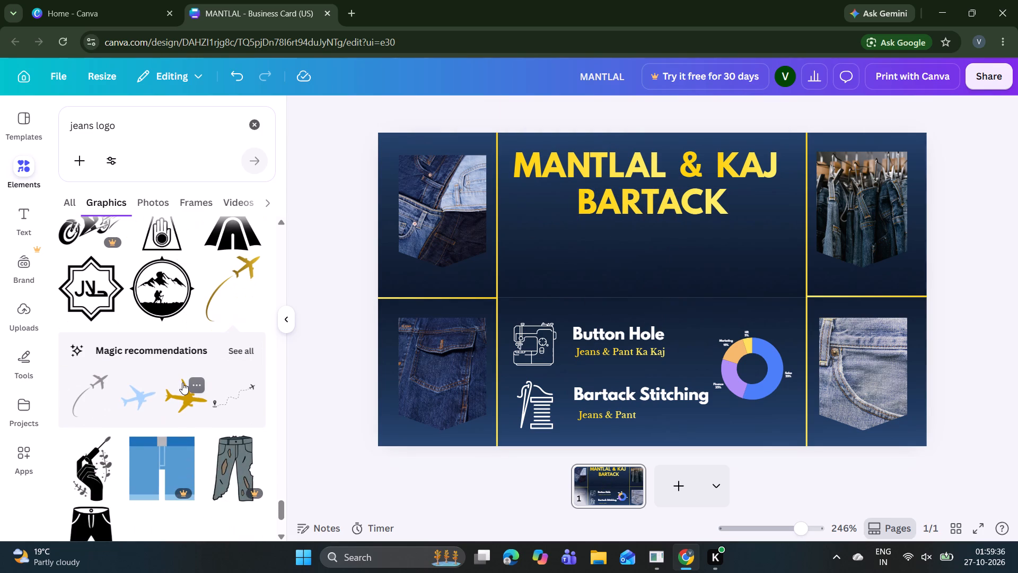
scroll(182, 383, down, 2)
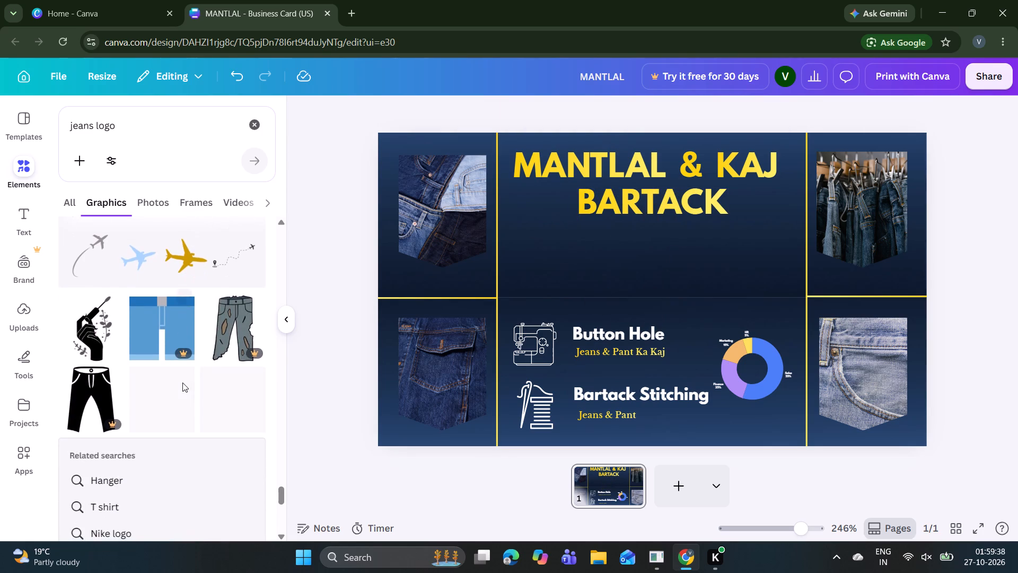
scroll(182, 383, down, 4)
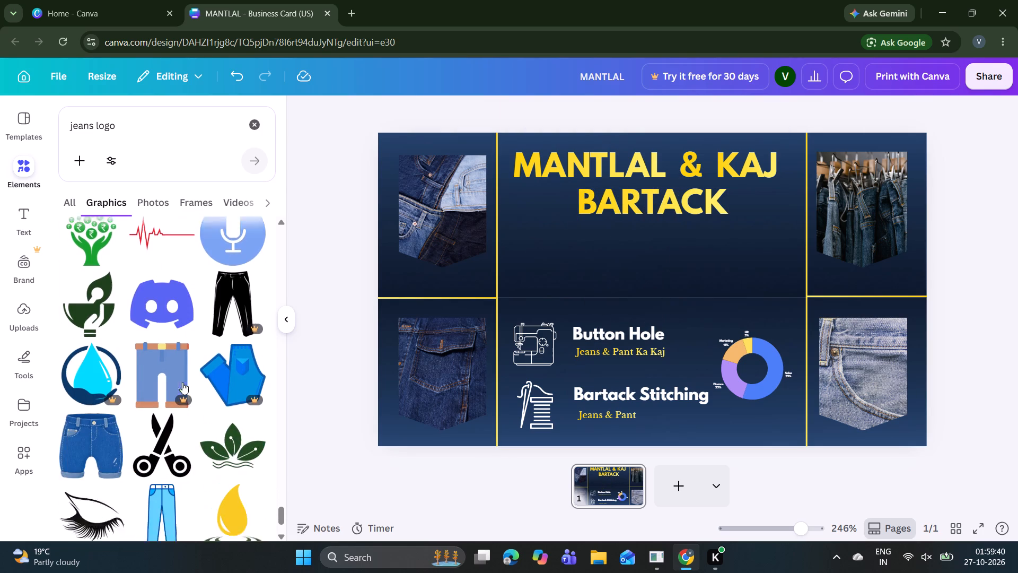
scroll(182, 383, down, 1)
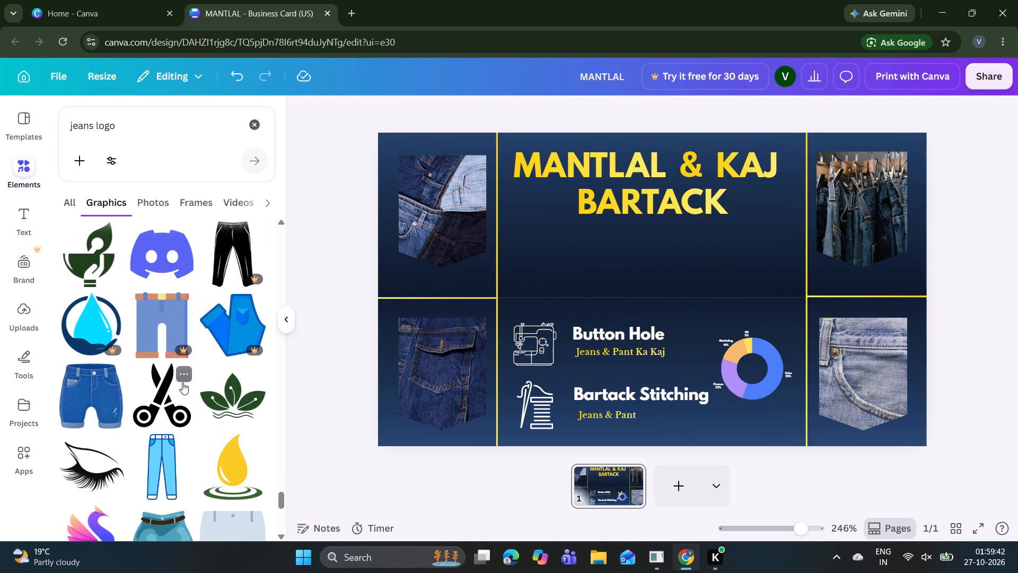
scroll(182, 383, down, 2)
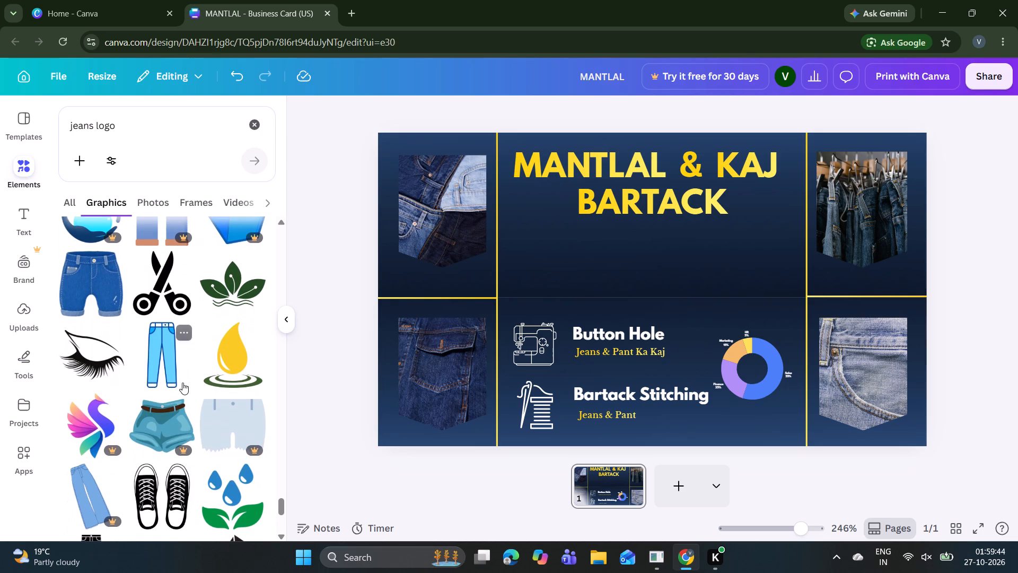
scroll(182, 383, down, 2)
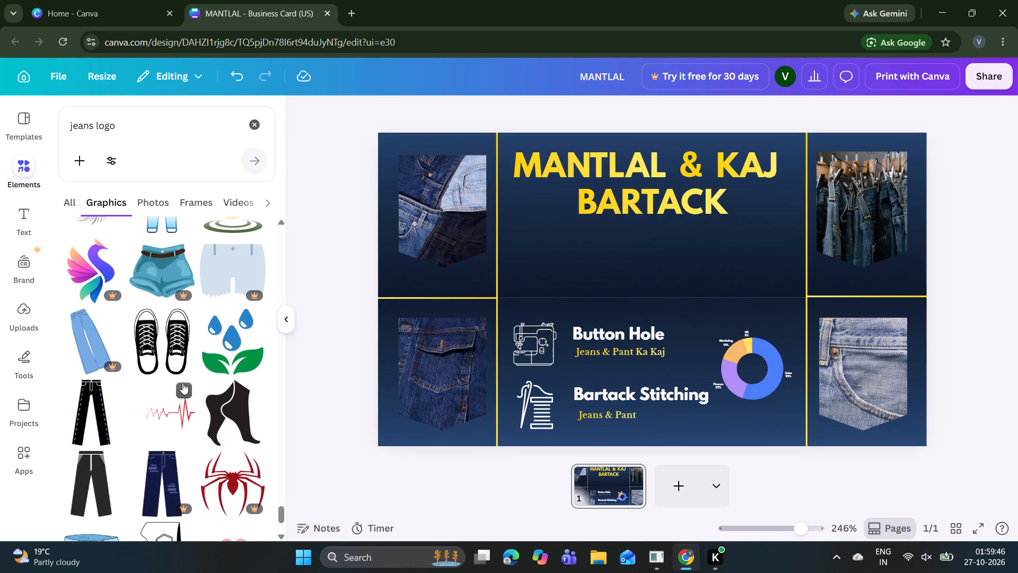
scroll(182, 383, down, 2)
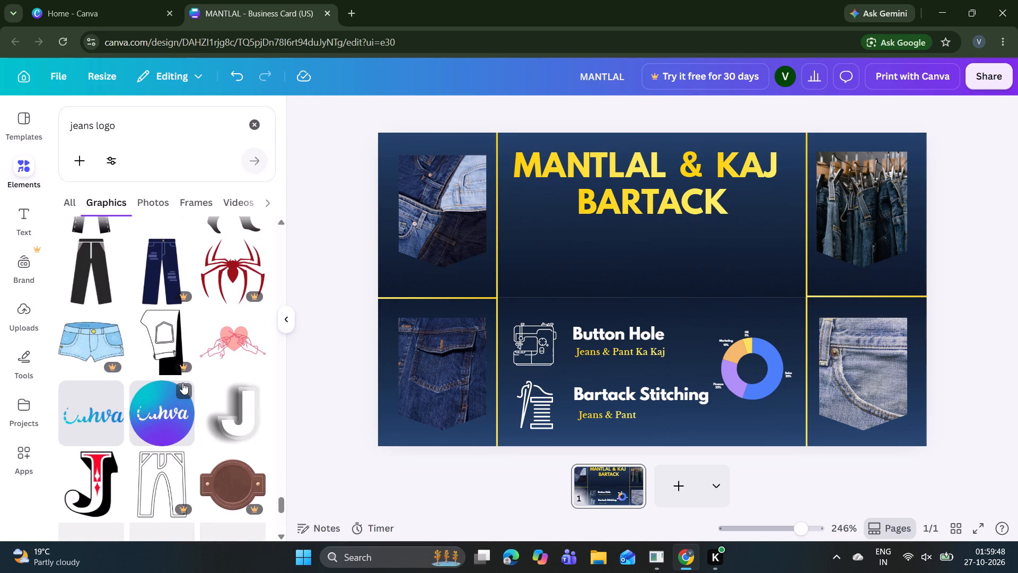
scroll(182, 383, down, 2)
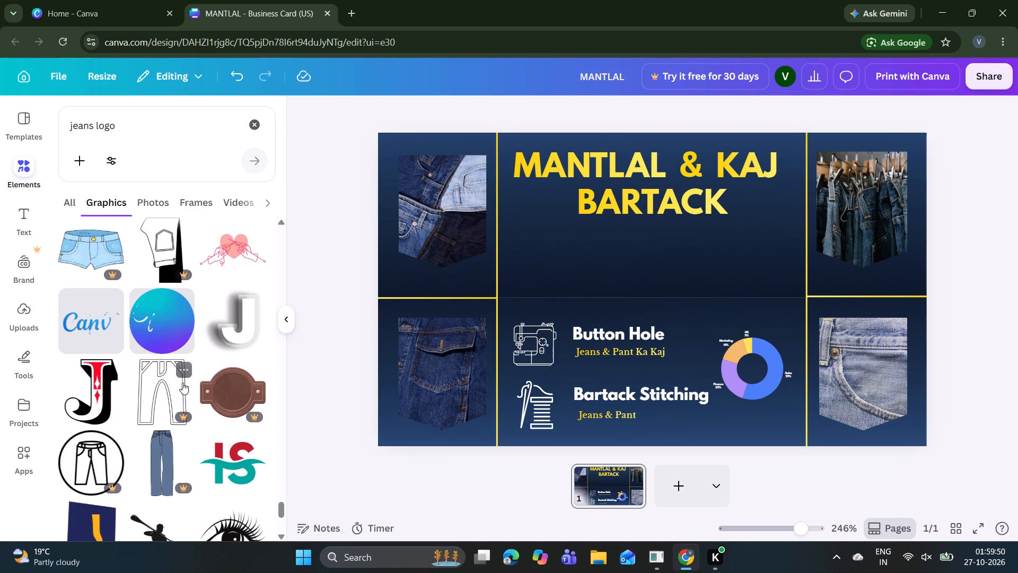
scroll(182, 383, down, 2)
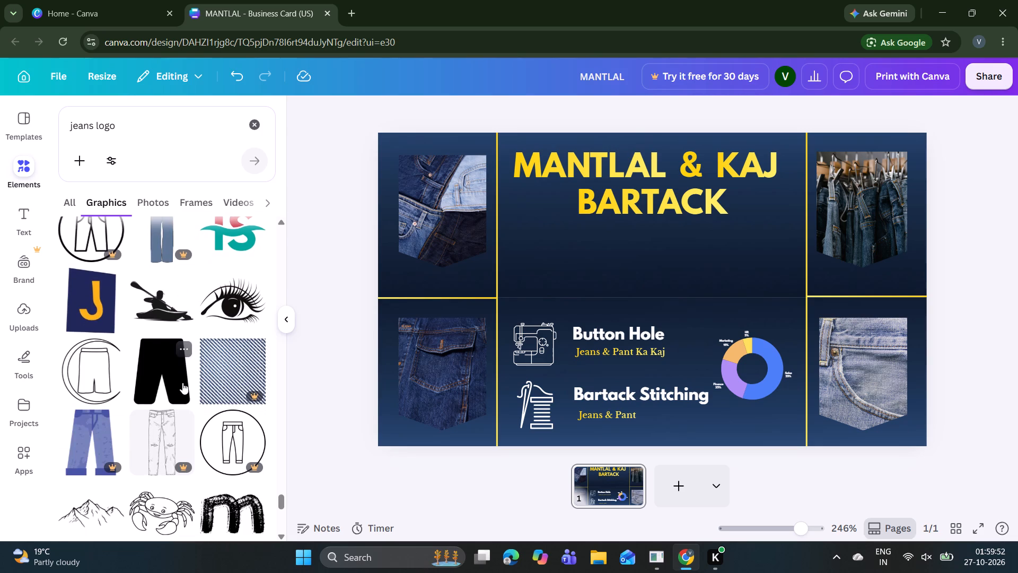
scroll(182, 383, down, 2)
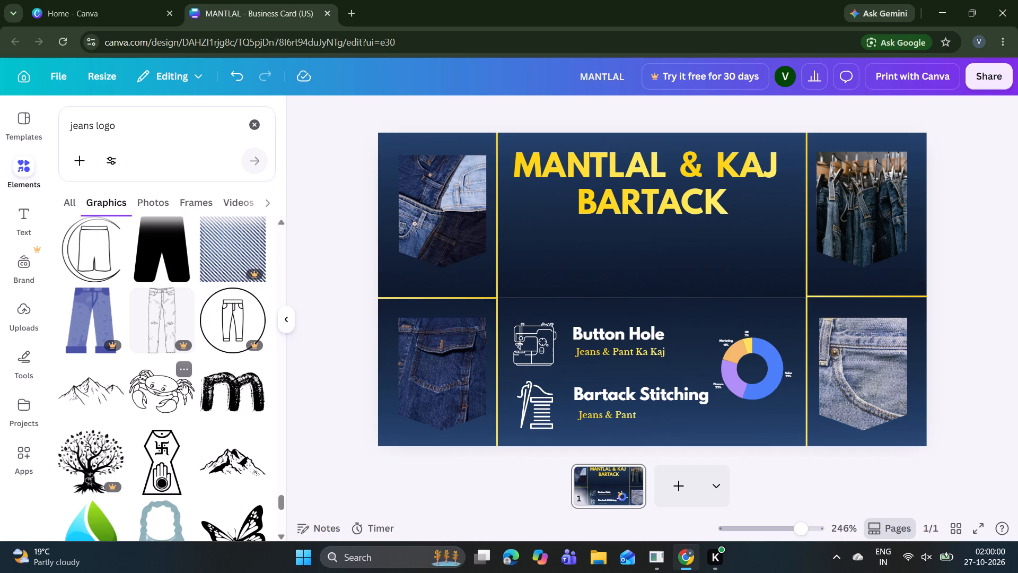
scroll(182, 383, down, 2)
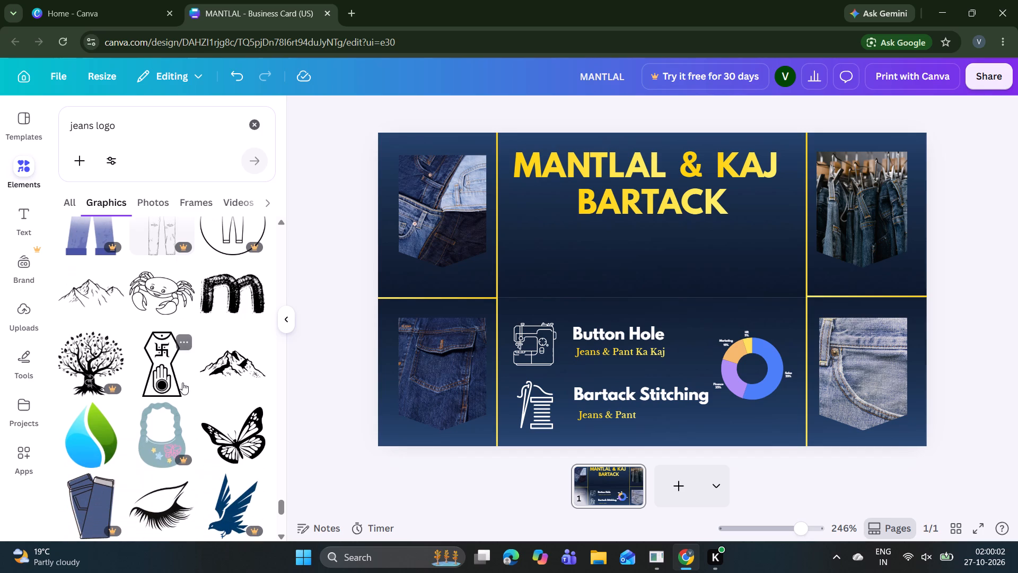
scroll(182, 383, down, 2)
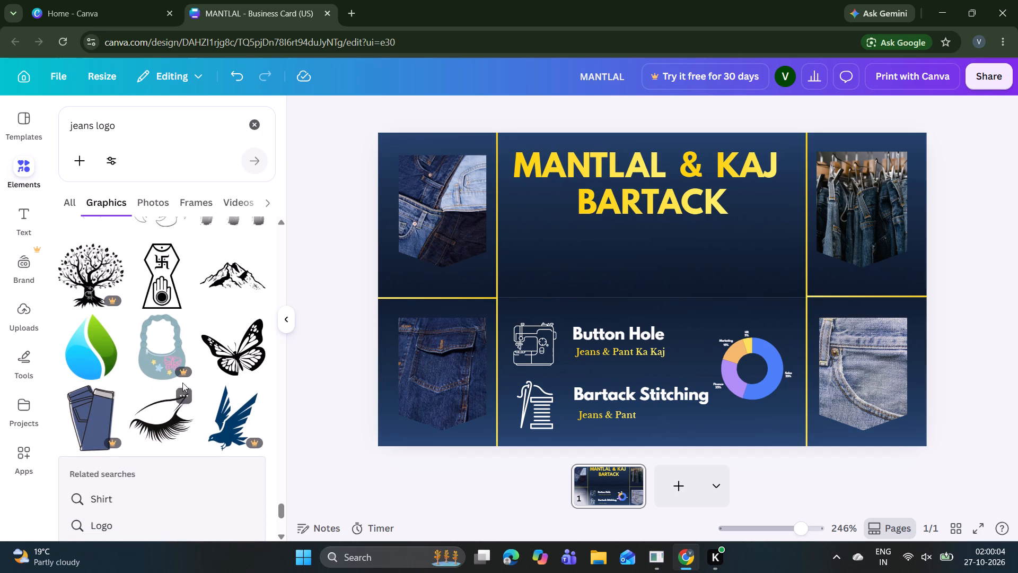
scroll(182, 383, down, 4)
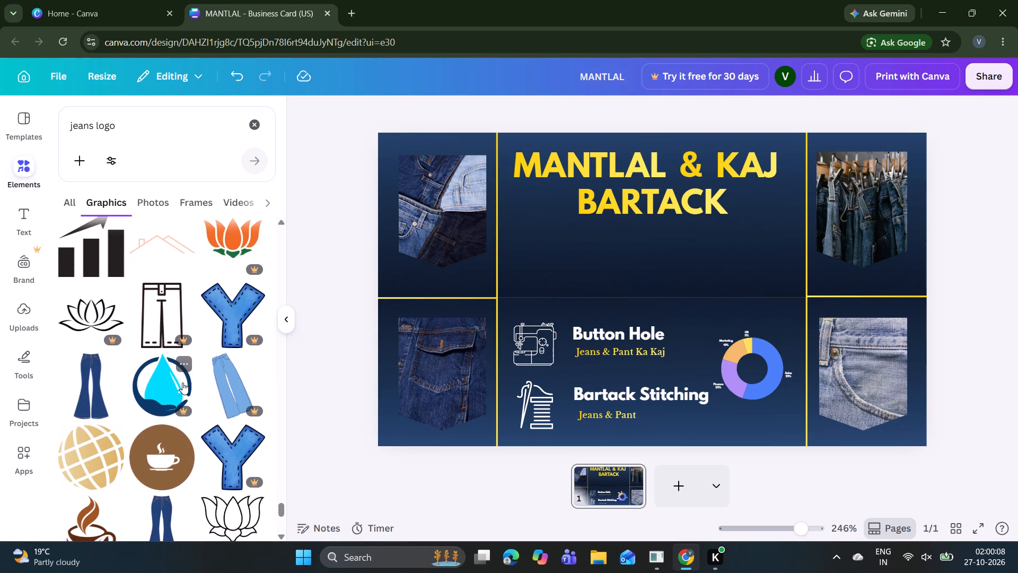
scroll(182, 383, down, 2)
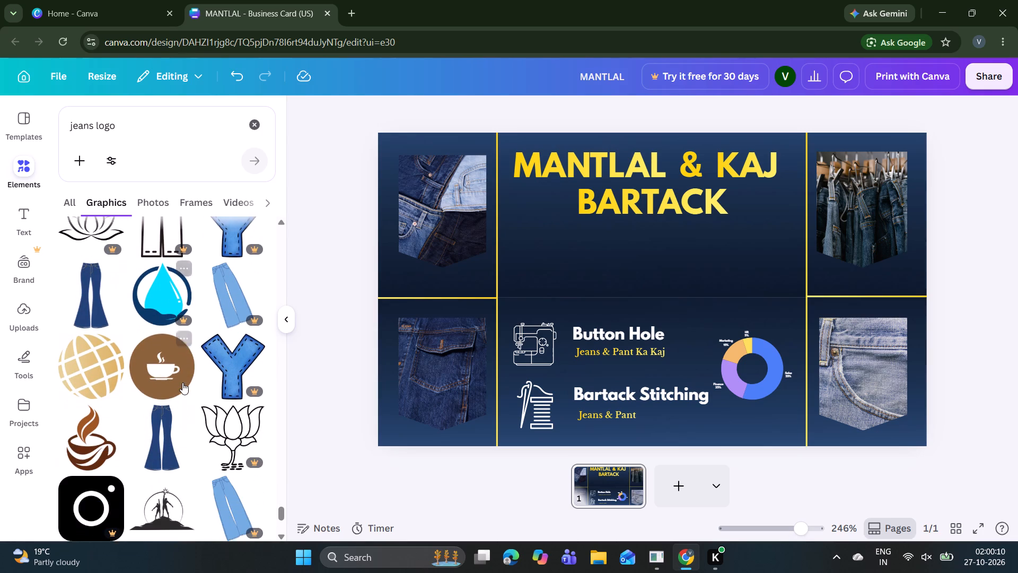
scroll(182, 383, down, 2)
scroll(182, 383, up, 1)
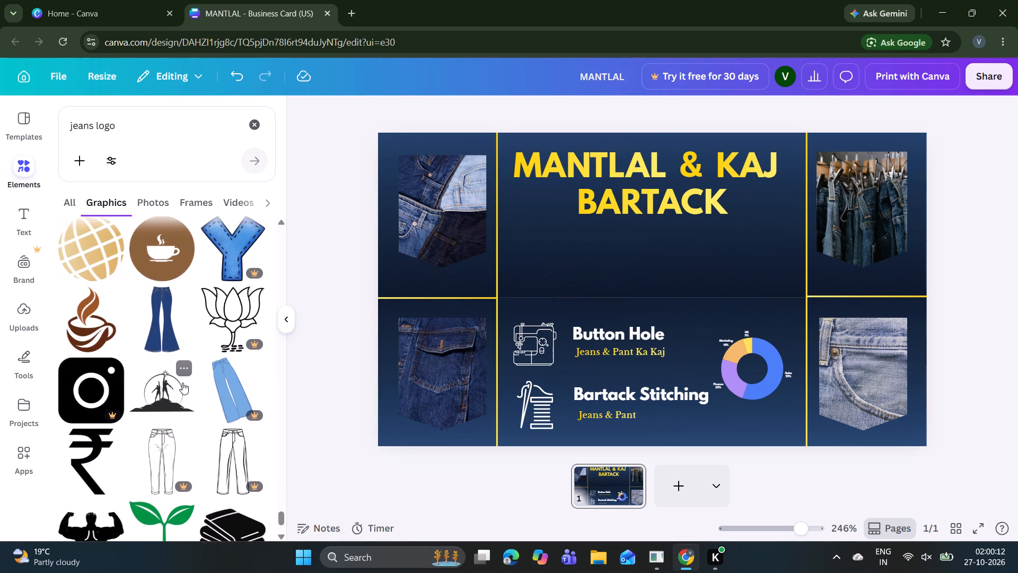
scroll(182, 383, up, 1)
click(98, 288)
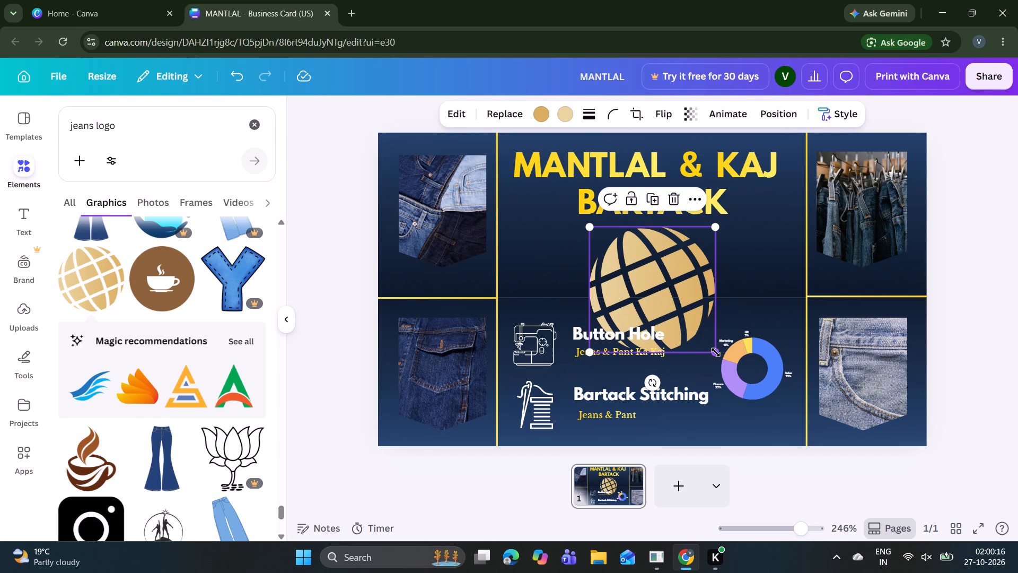
drag(716, 352, 633, 290)
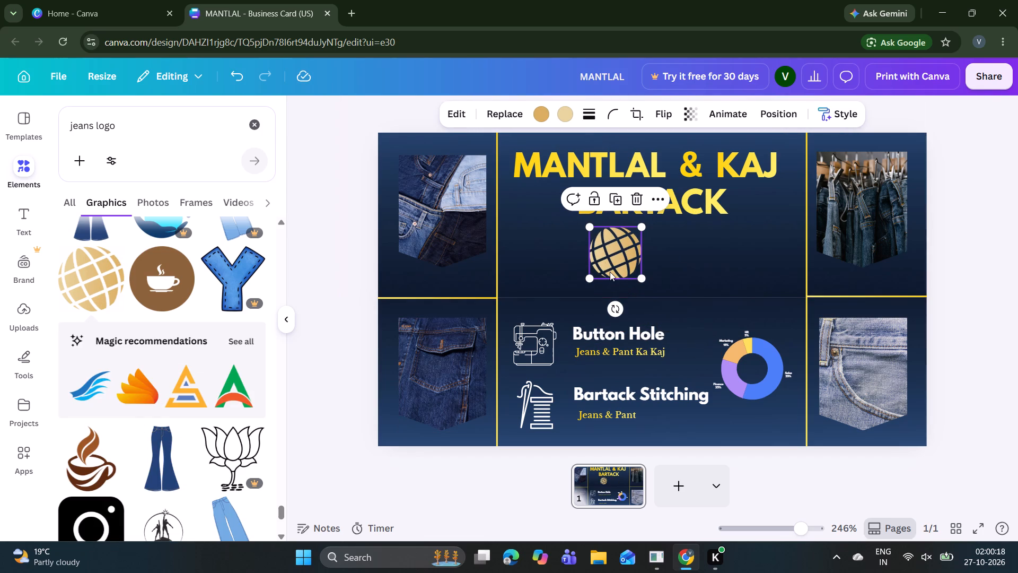
drag(605, 263, 644, 264)
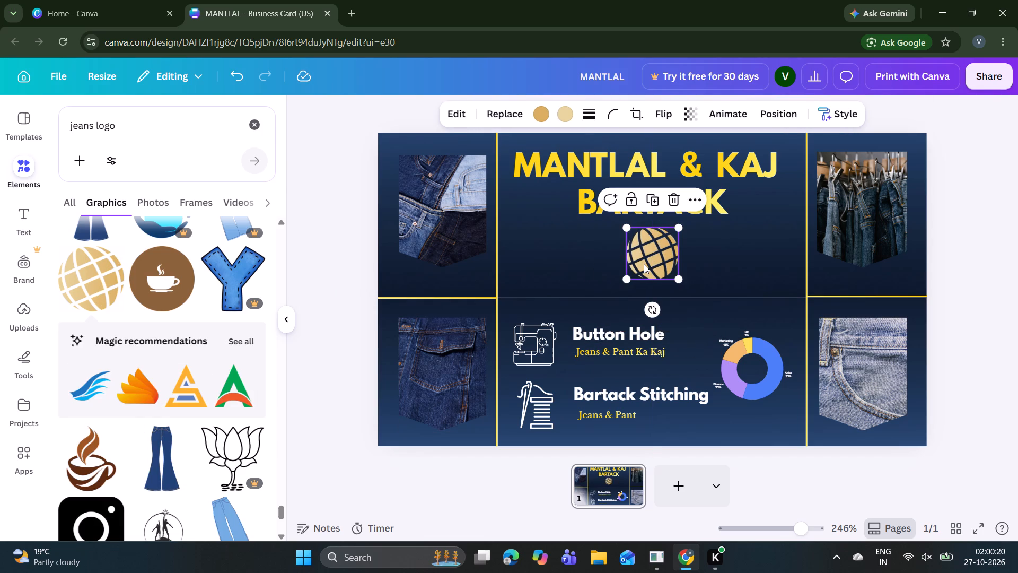
click(956, 295)
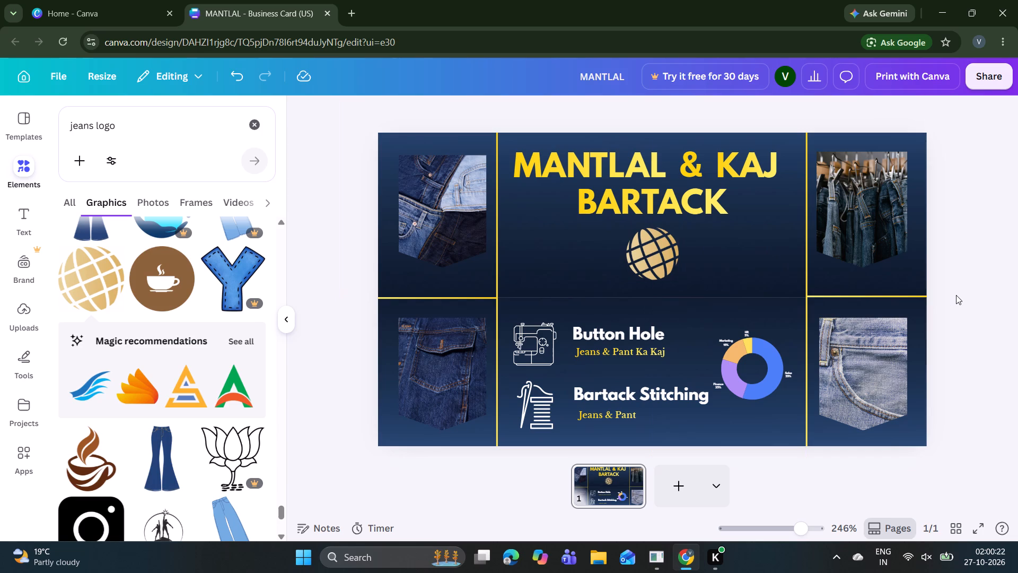